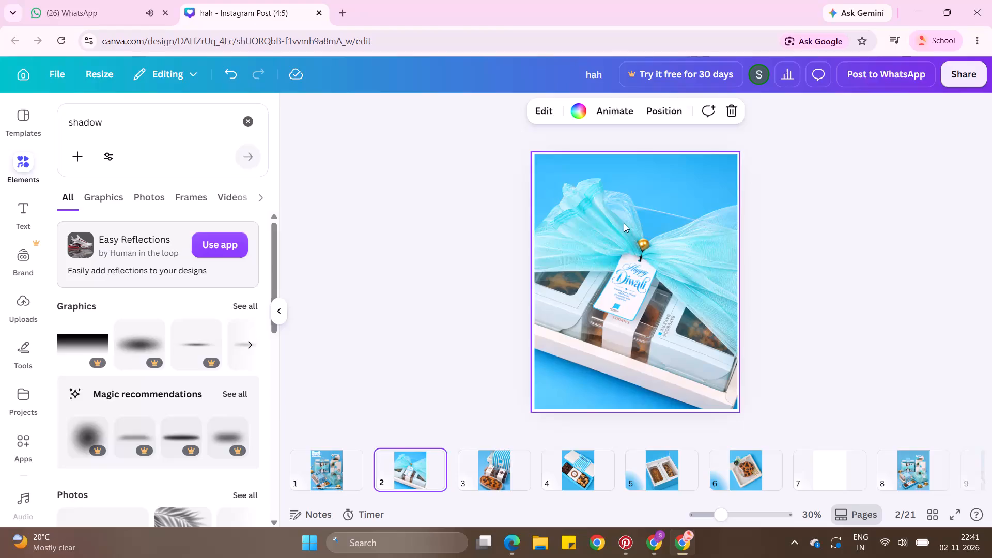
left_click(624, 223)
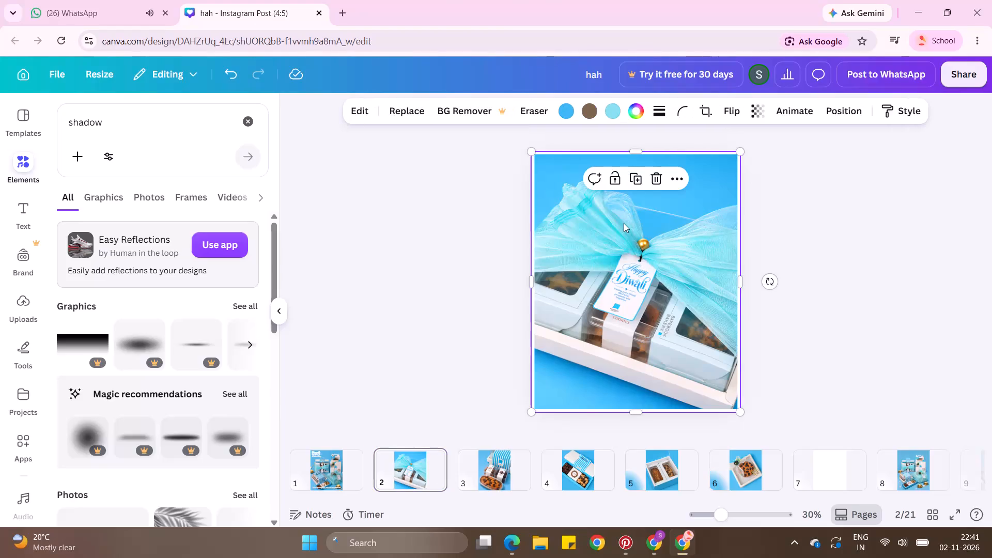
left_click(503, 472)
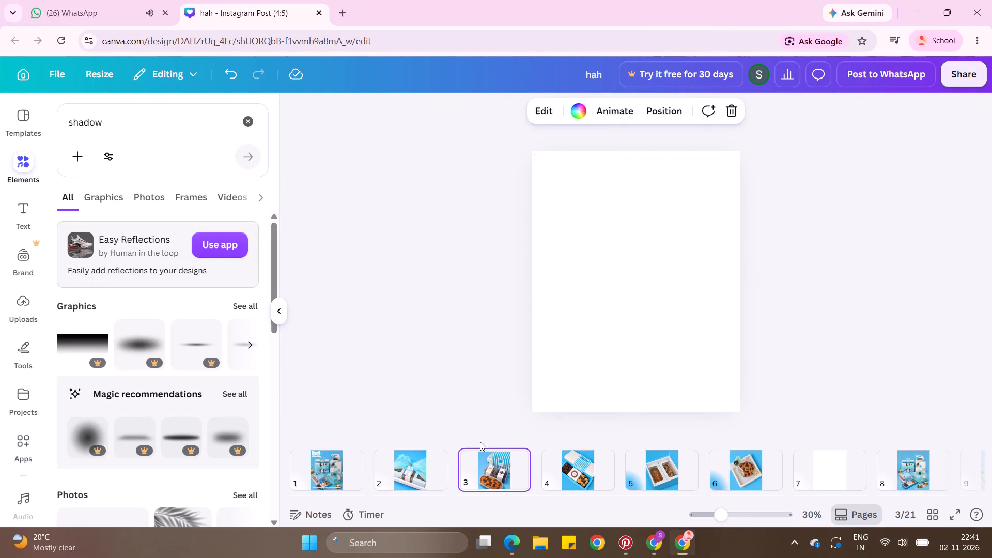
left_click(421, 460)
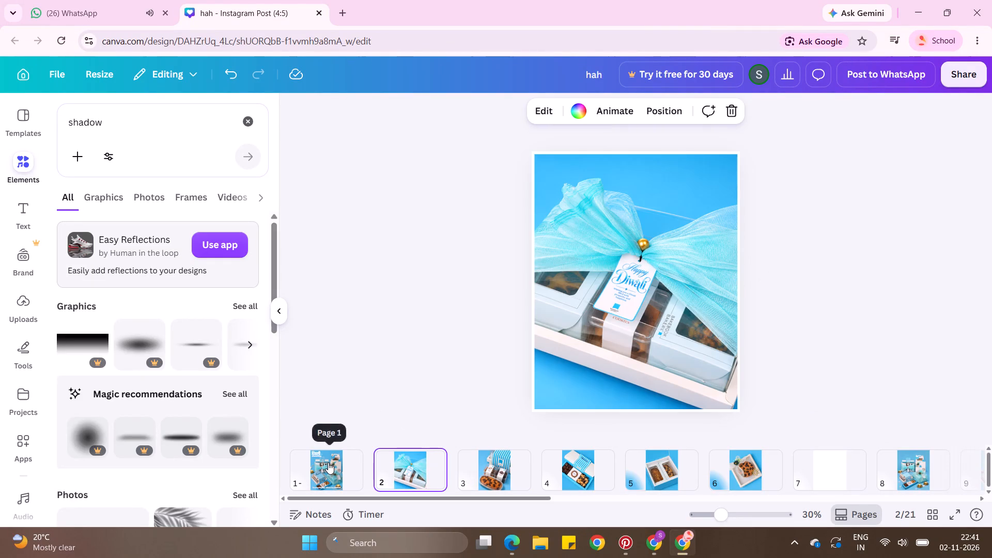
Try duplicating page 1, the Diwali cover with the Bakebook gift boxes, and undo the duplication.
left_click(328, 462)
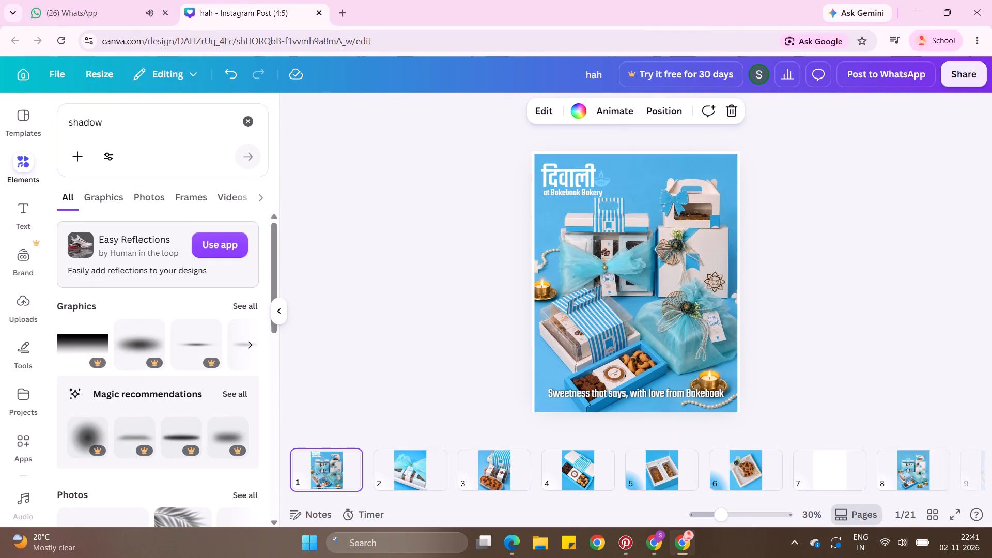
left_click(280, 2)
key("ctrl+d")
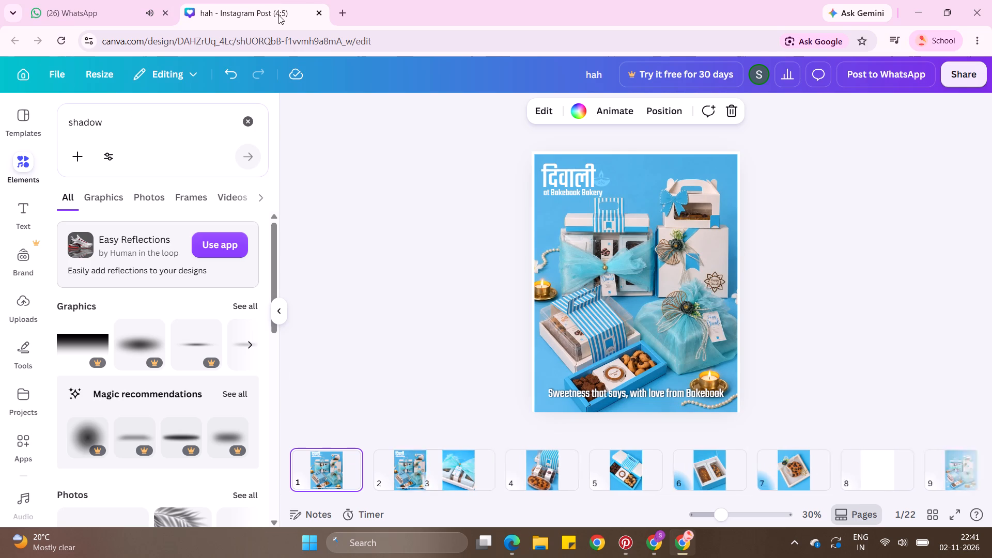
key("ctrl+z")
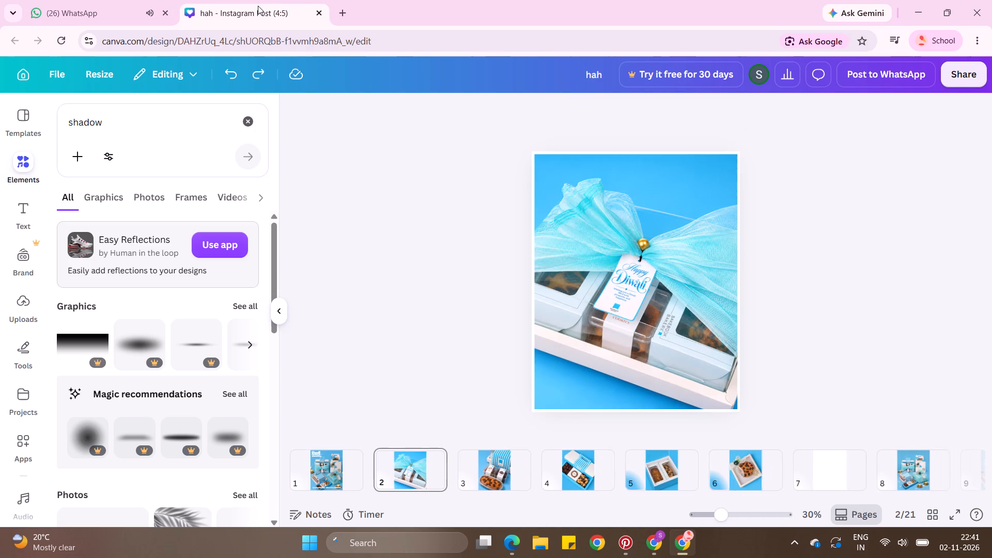
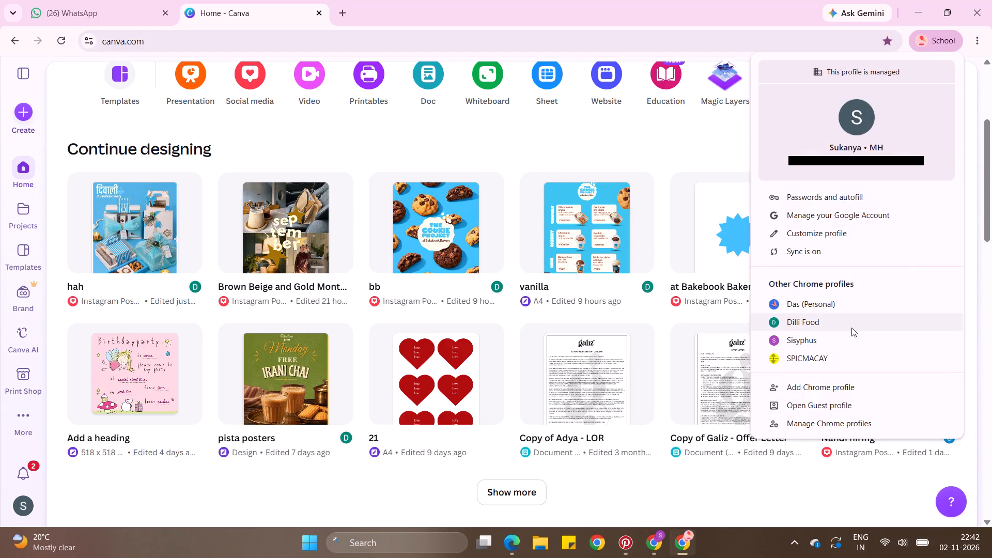
Switch to the Dilli Food Chrome profile and open canva.com there.
left_click(851, 328)
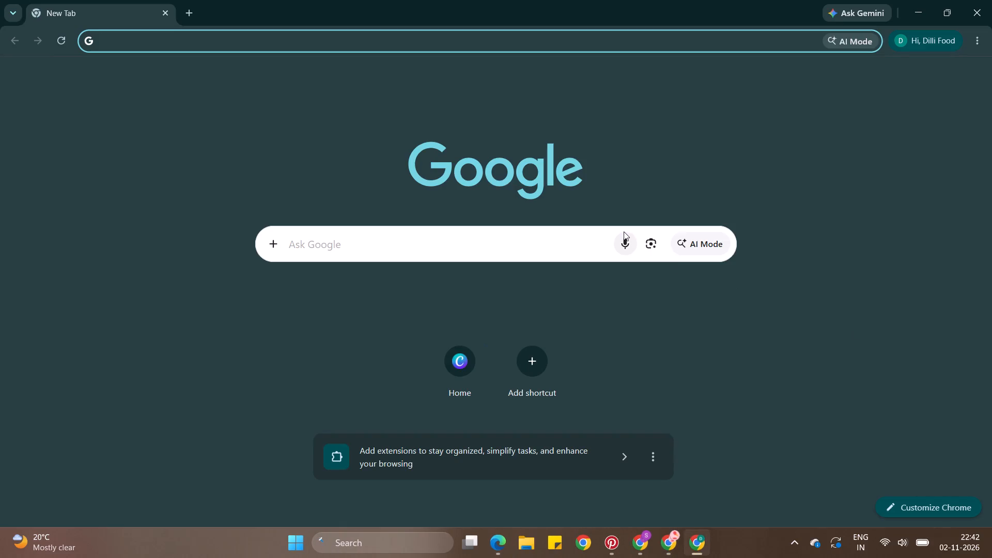
key("c")
key("Return")
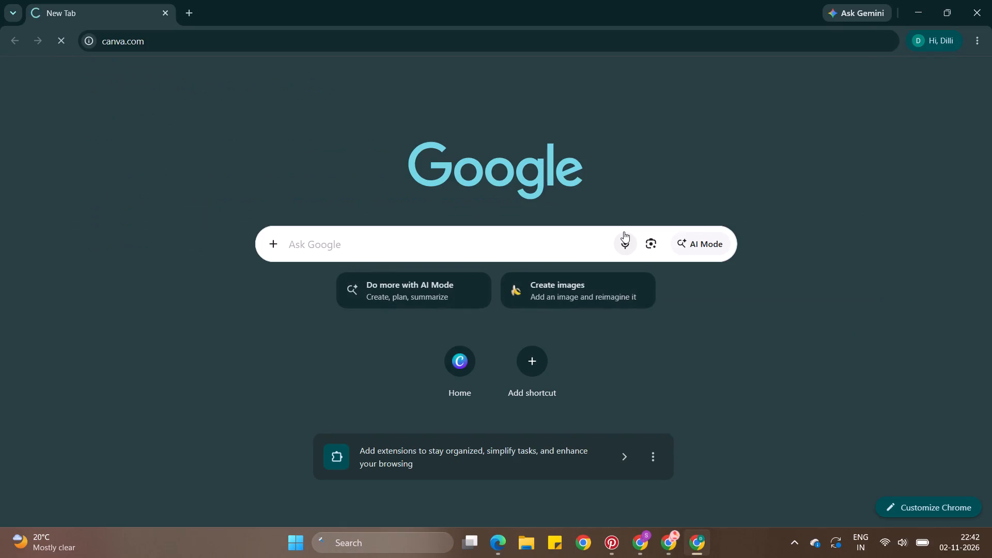
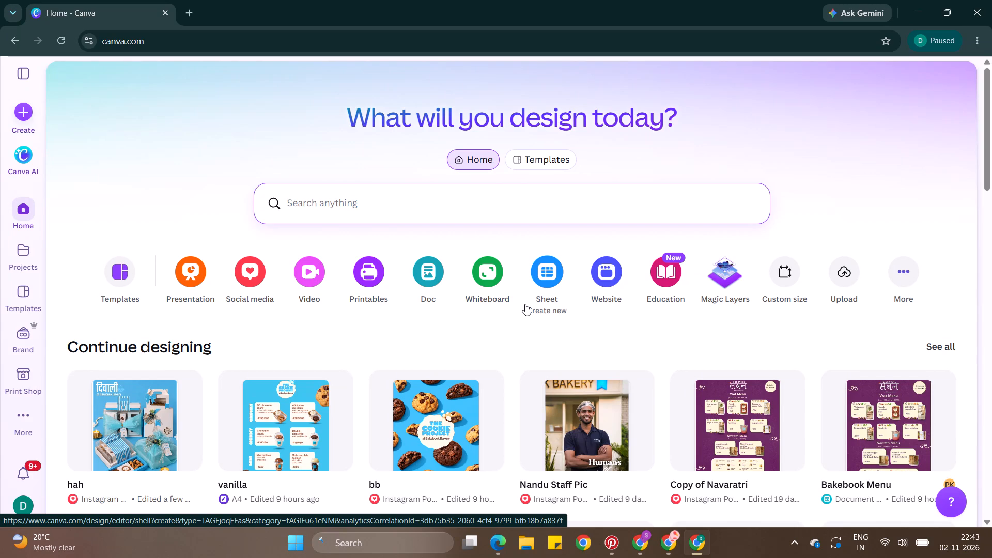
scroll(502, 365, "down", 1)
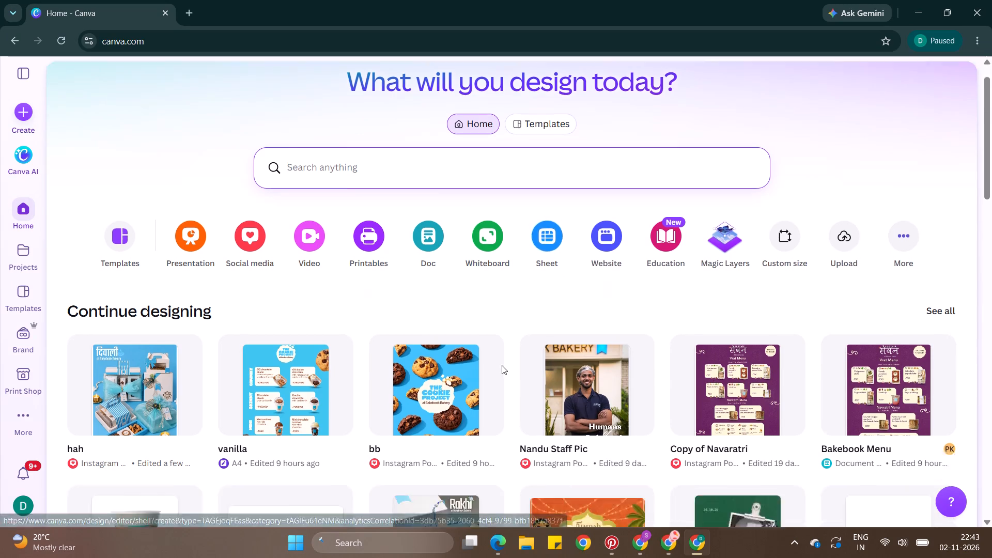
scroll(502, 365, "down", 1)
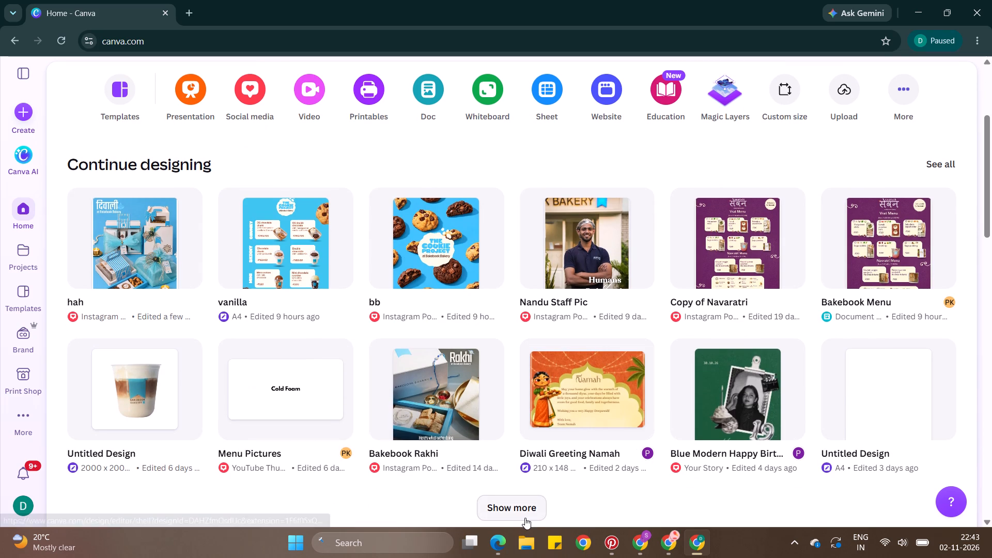
Open the recent Instagram post design "hah" from the Canva home page.
left_click(525, 518)
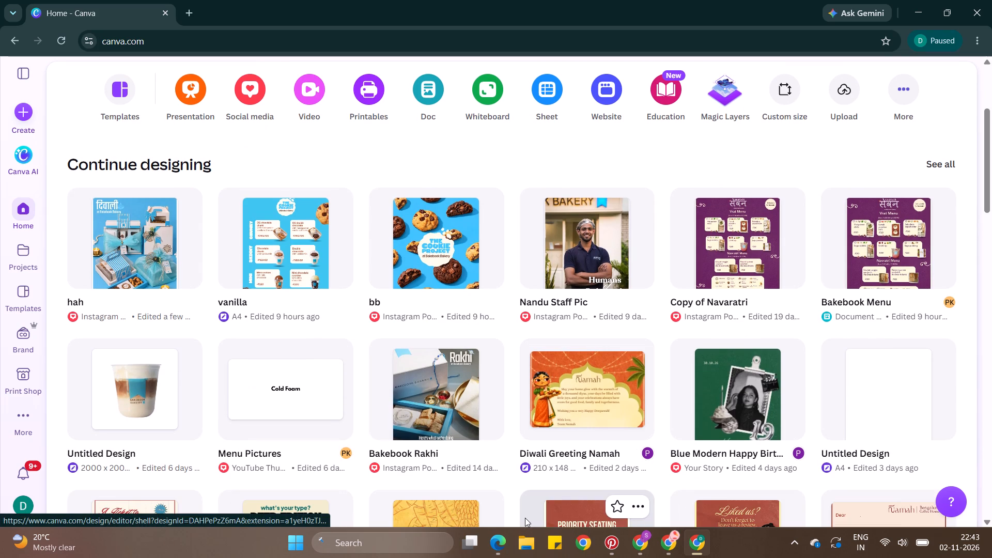
scroll(525, 518, "down", 2)
scroll(504, 364, "up", 3)
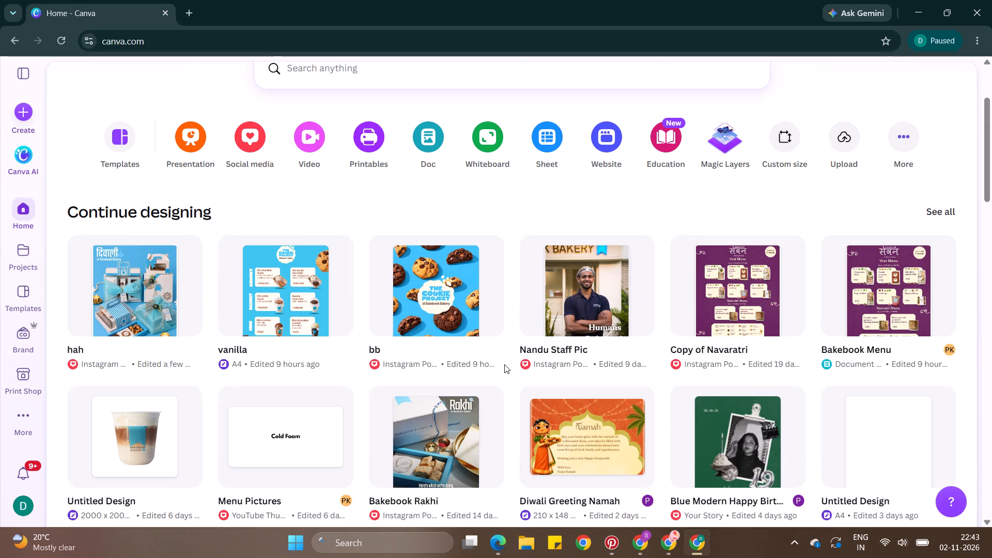
left_click(105, 300)
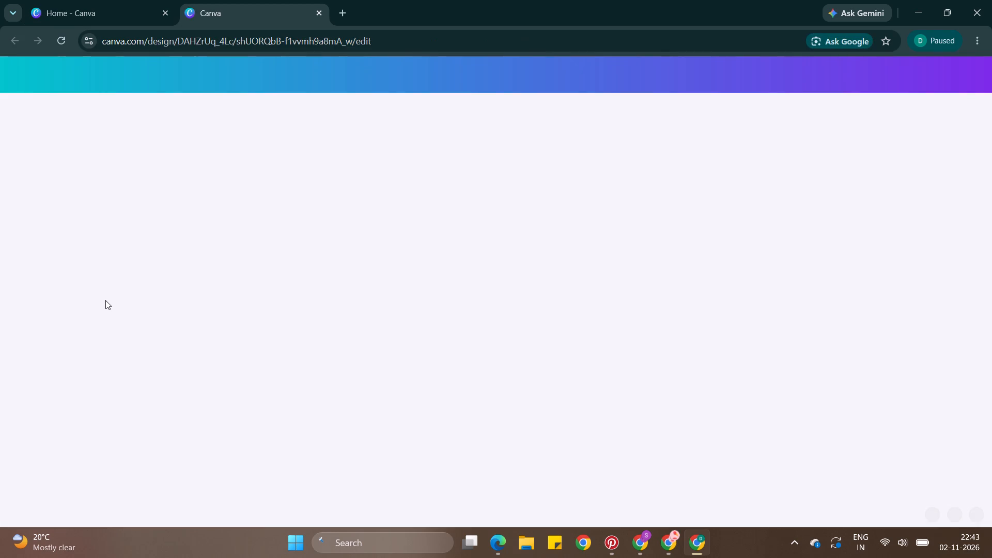
Search the Canva home page for "rakhi" and open the design named Bakebook Rakhi.
left_click(115, 0)
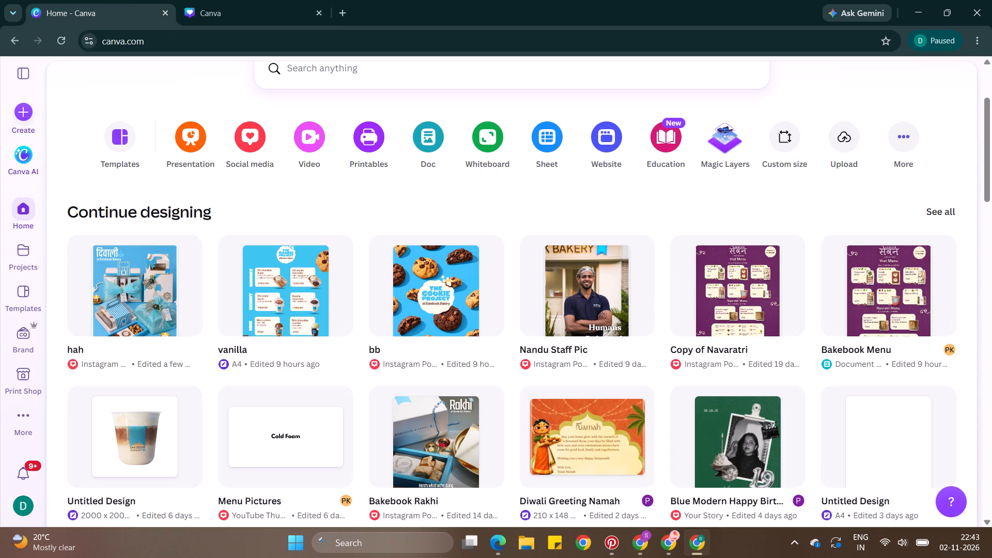
left_click(405, 73)
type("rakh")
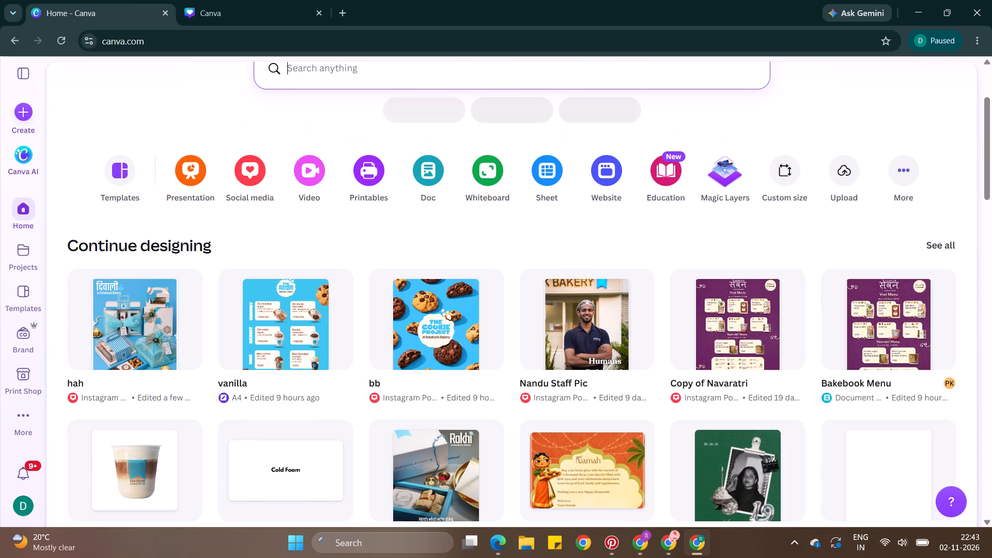
scroll(358, 53, "up", 1)
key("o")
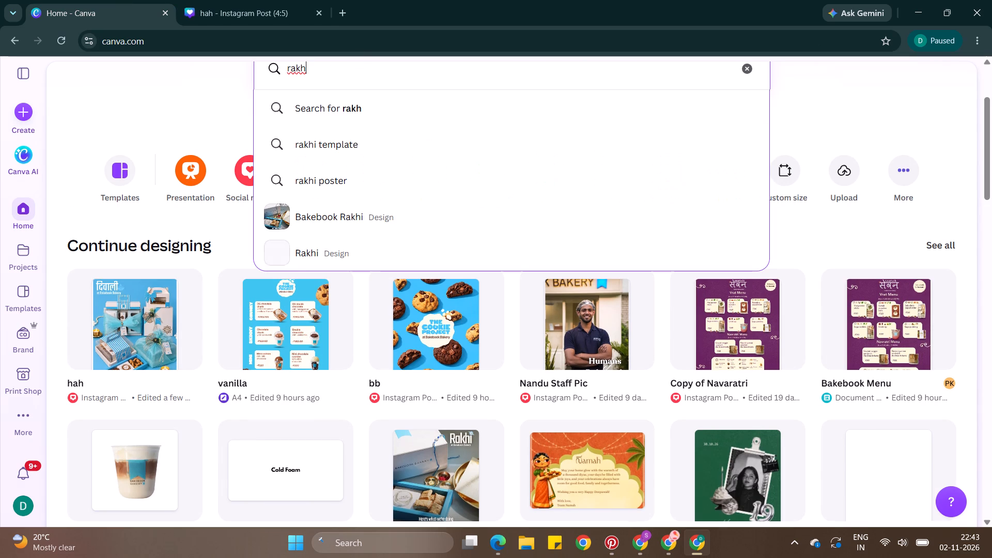
key("BackSpace")
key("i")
key("Return")
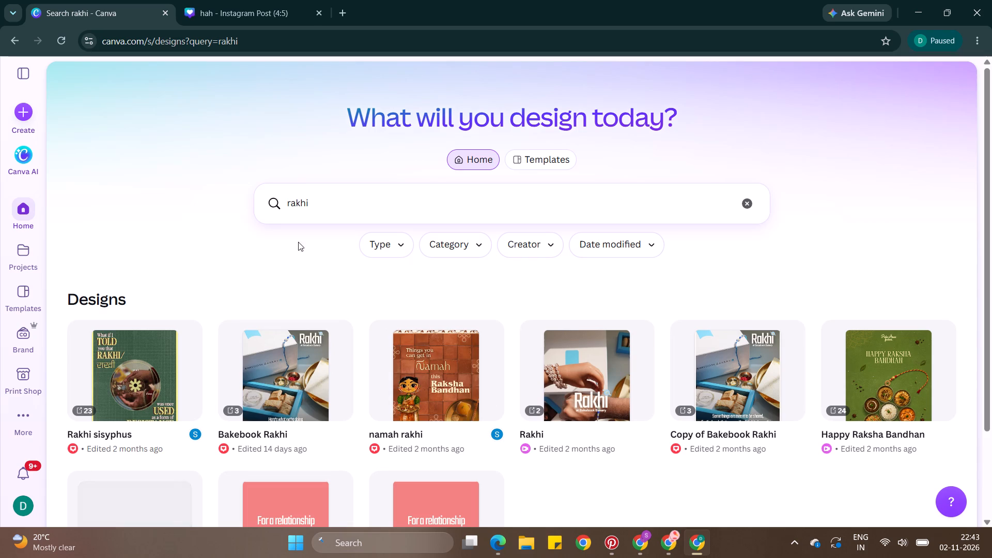
left_click(282, 392)
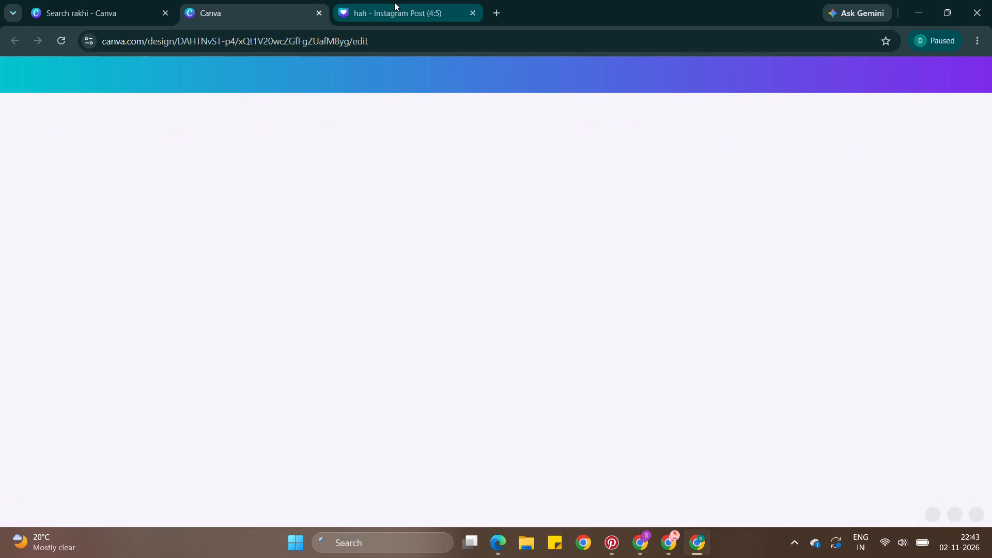
left_click(287, 0)
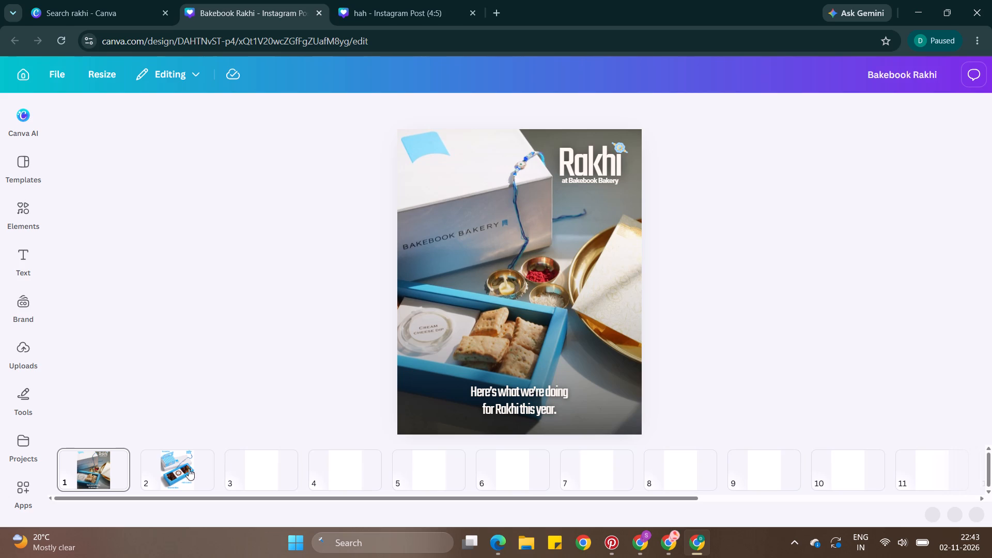
Copy all the text labels and pointer lines from page 2, the sweet box page, of the Bakebook Rakhi design.
left_click(185, 469)
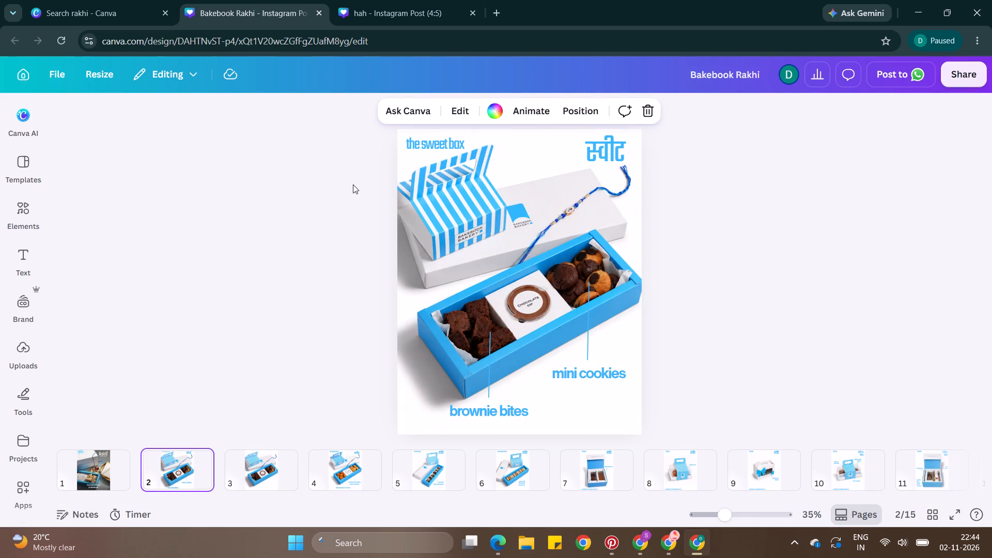
left_click_drag(382, 141, 634, 415)
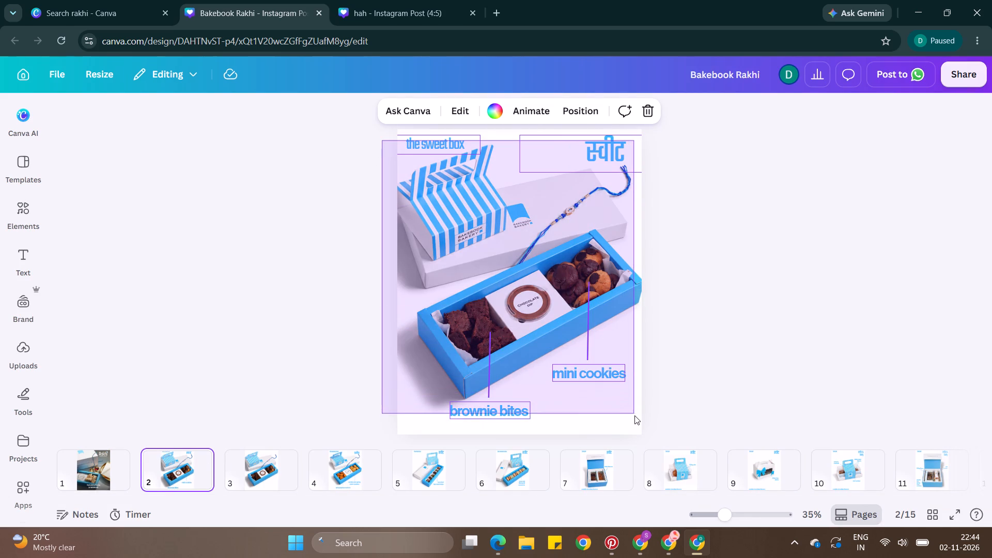
left_click_drag(634, 415, 636, 417)
key("ctrl+c")
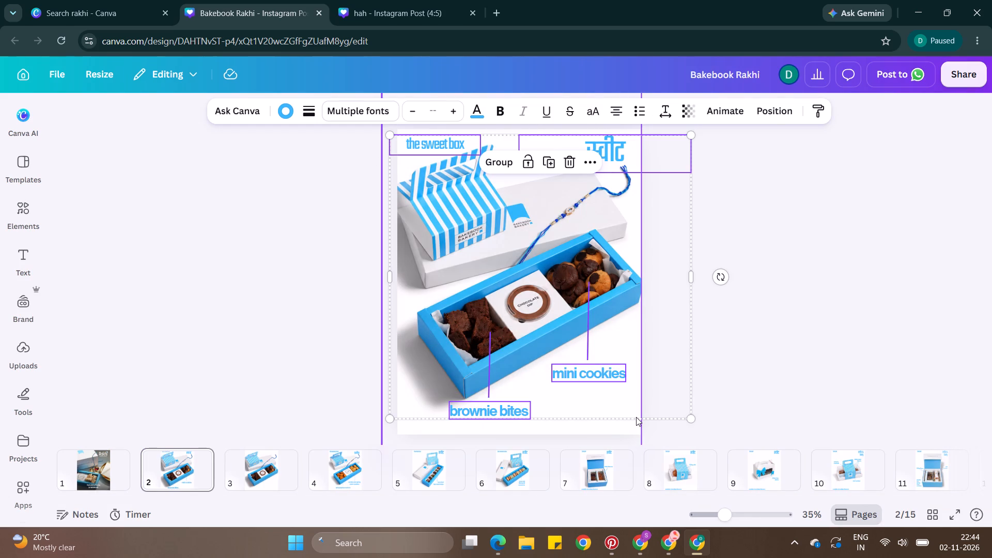
Paste the copied Rakhi text labels and pointer lines onto page 2 of the hah design.
left_click(357, 0)
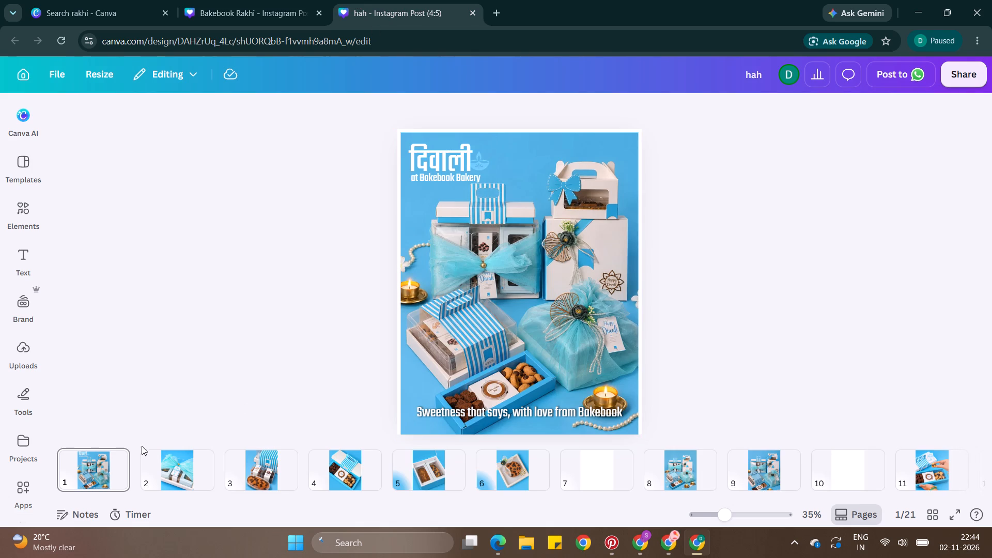
left_click(166, 471)
key("ctrl+v")
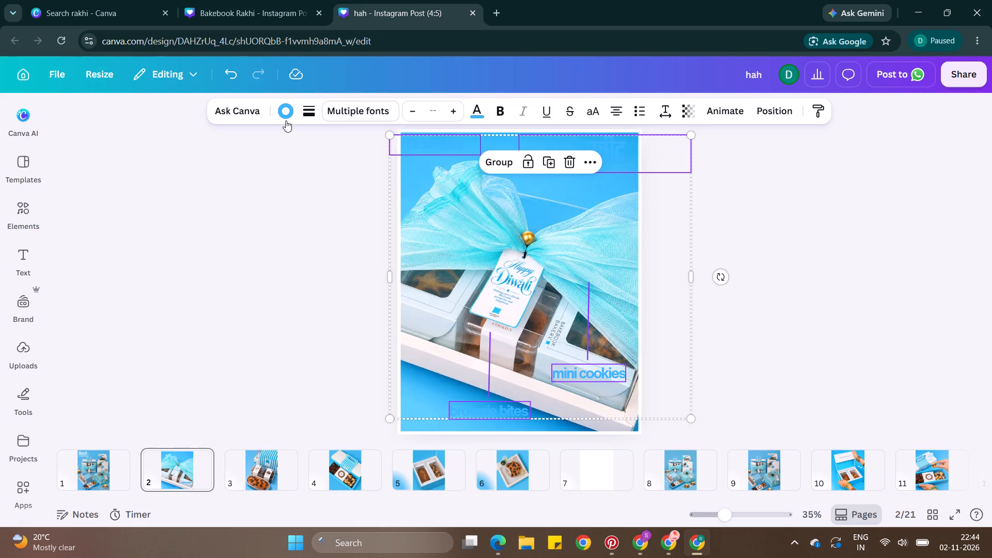
Set the stroke colour of the pasted pointer lines to white.
left_click(287, 117)
left_click(159, 248)
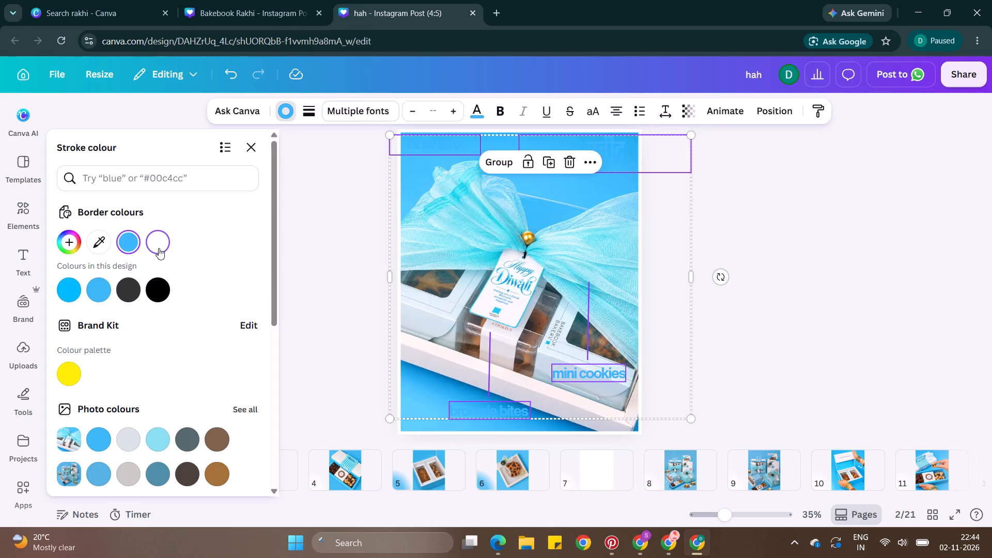
Set the text colour of all the pasted labels on page 2 to white and deselect them.
left_click(482, 111)
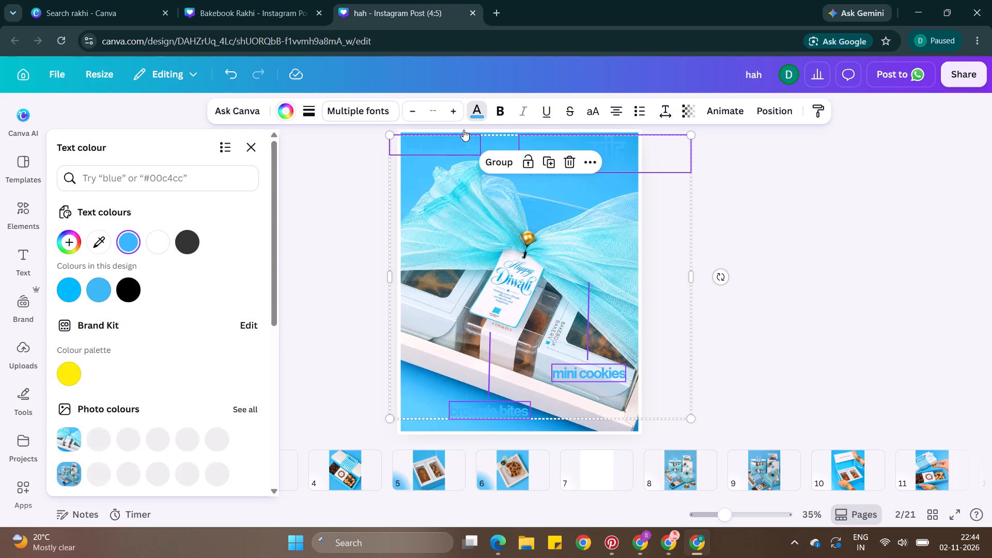
left_click(159, 246)
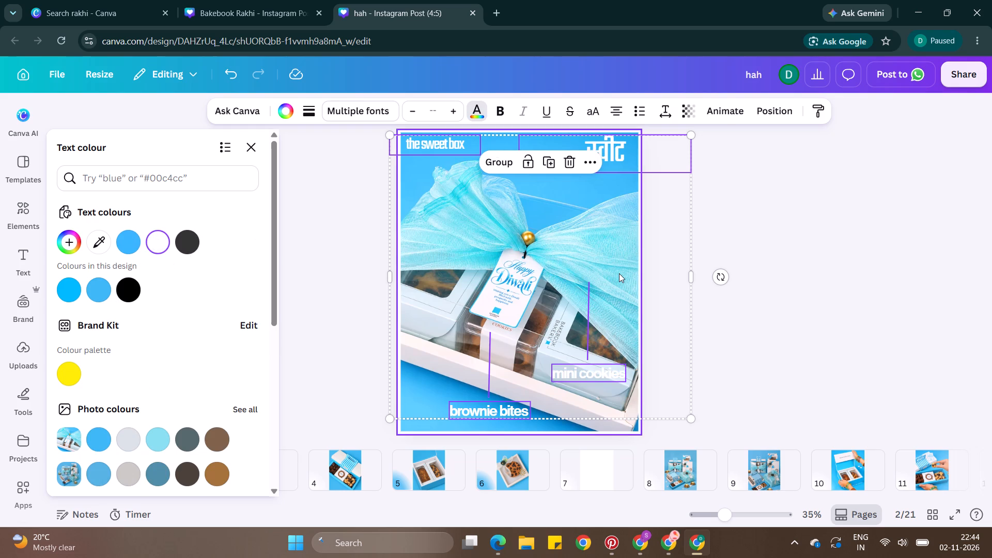
double_click(757, 289)
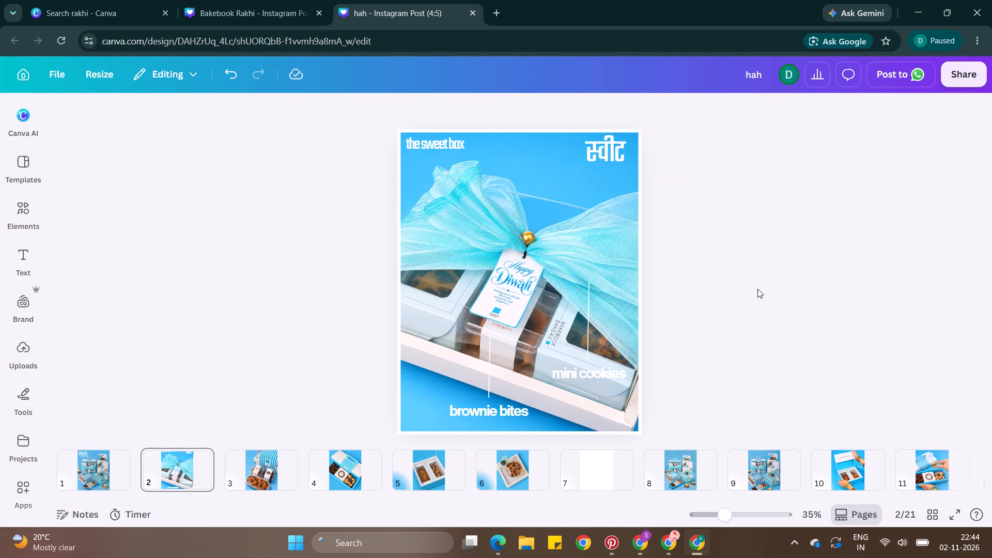
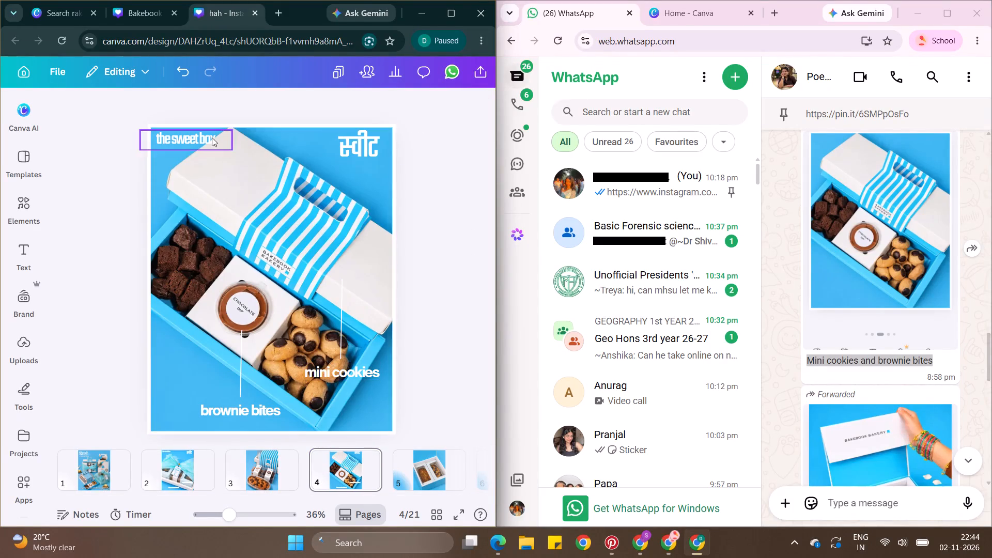
left_click(212, 137)
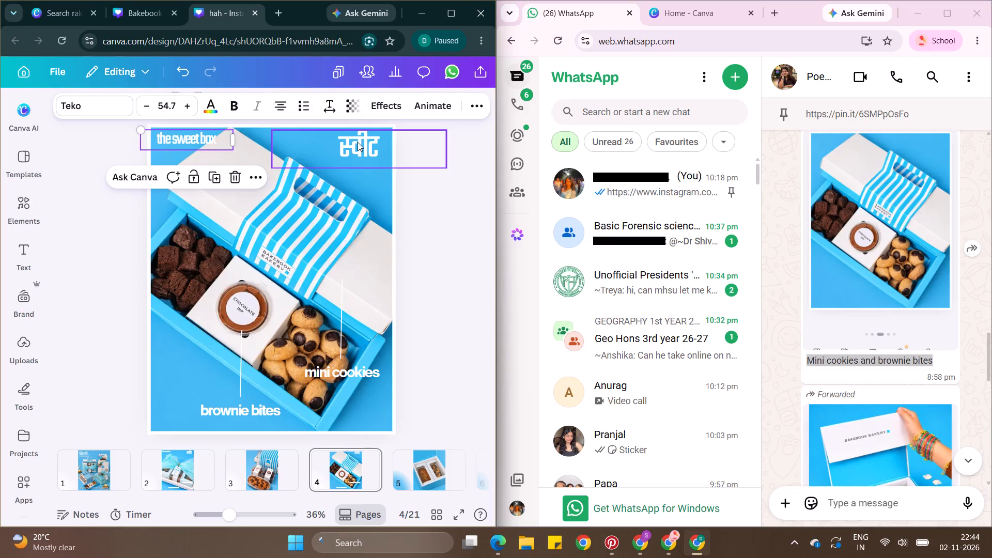
left_click_drag(111, 348, 229, 405)
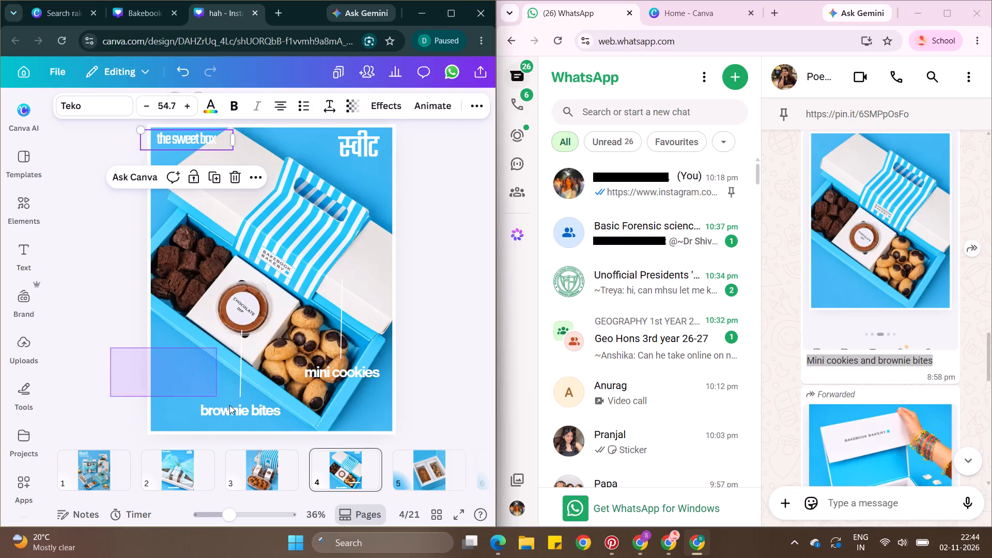
left_click_drag(229, 405, 262, 422)
left_click_drag(242, 395, 185, 374)
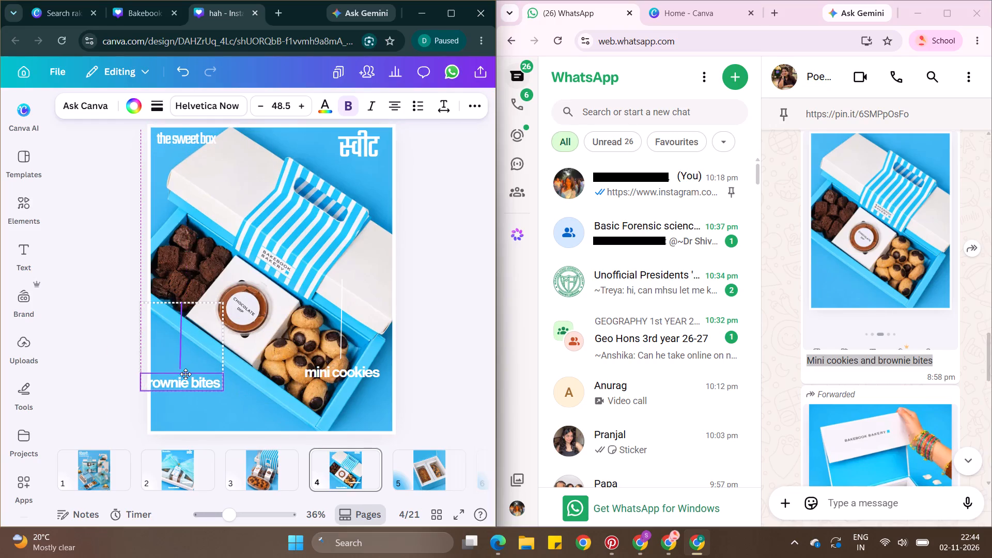
left_click_drag(185, 374, 178, 363)
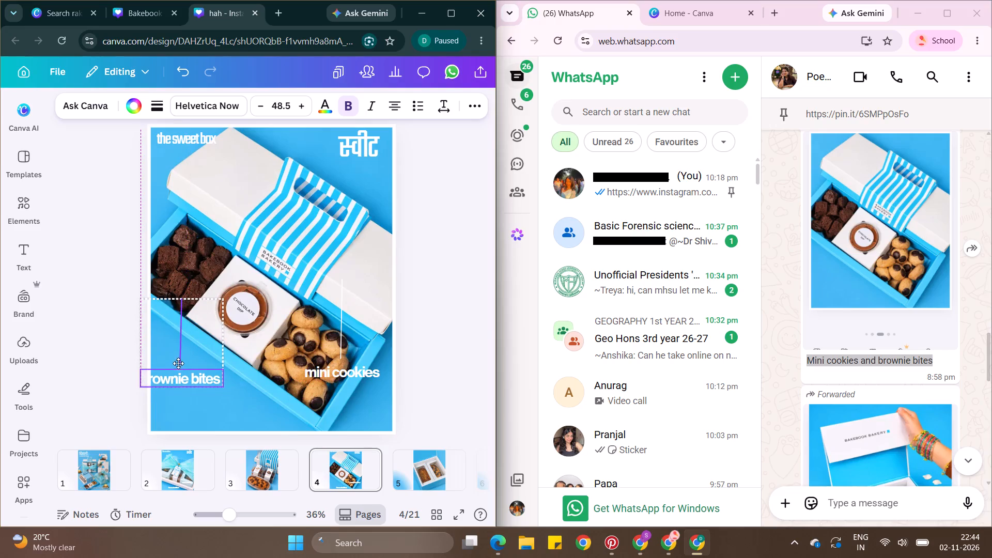
left_click_drag(178, 363, 176, 363)
left_click(86, 394)
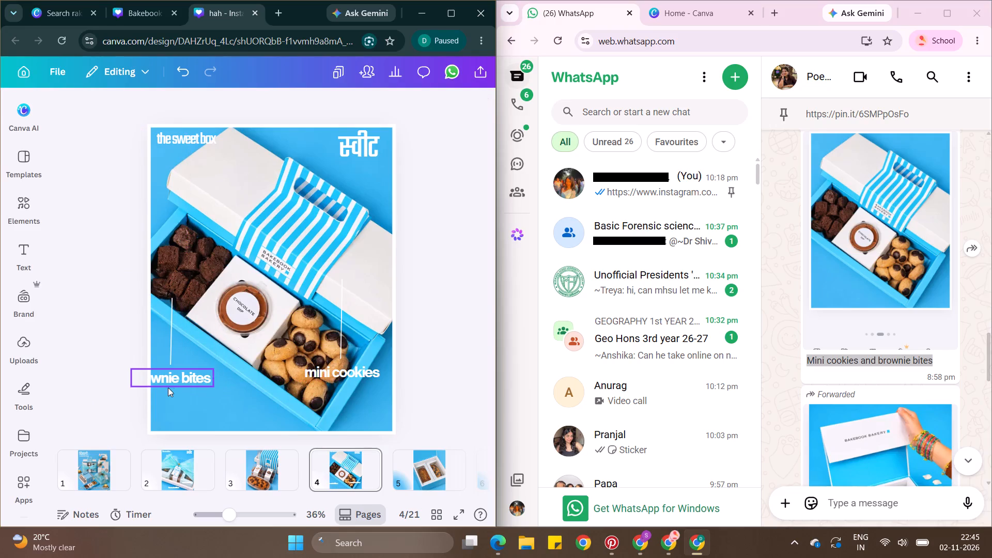
Move the "brownie bites" label fully inside page 4's lower-left area and narrow its text box so the words wrap onto two lines.
left_click_drag(179, 388, 213, 391)
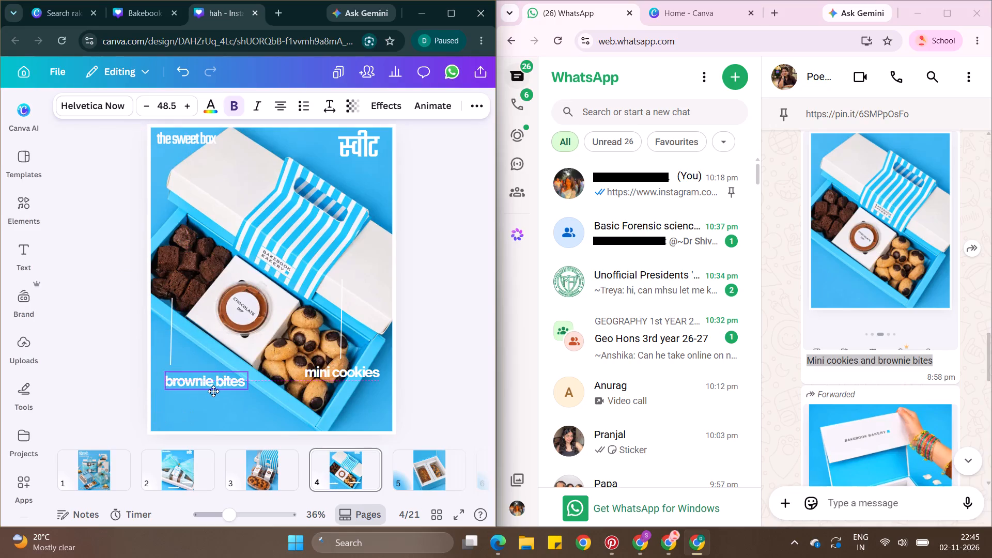
left_click_drag(213, 391, 218, 391)
left_click_drag(259, 384, 222, 381)
left_click_drag(221, 386, 233, 388)
double_click(97, 397)
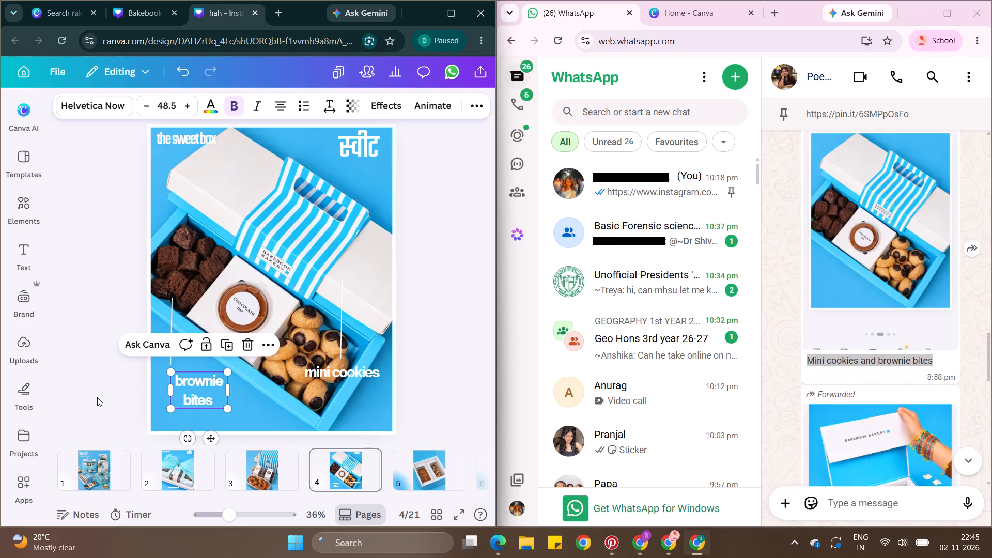
left_click_drag(167, 404, 146, 397)
Set the "brownie bites" label's line spacing to 0.9.
left_click(328, 106)
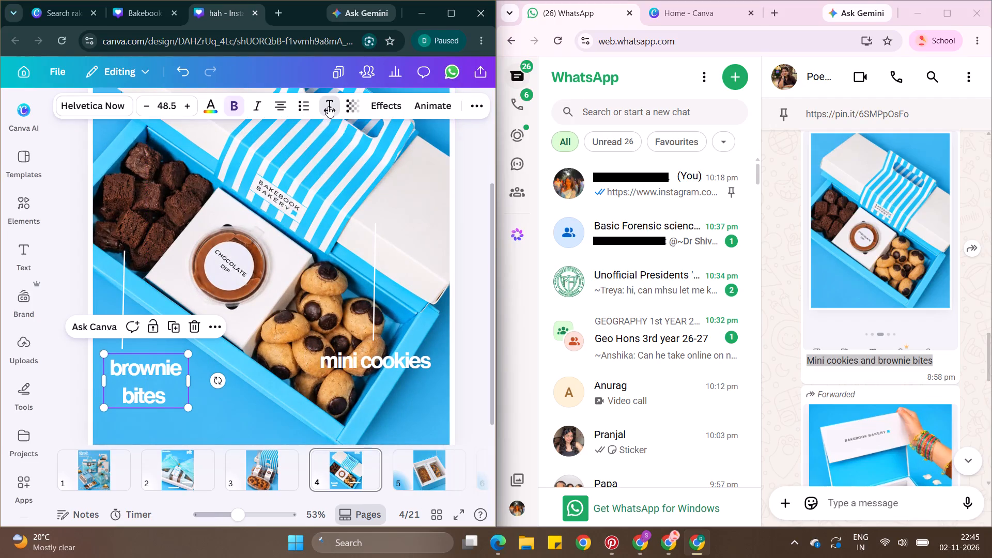
left_click(283, 160)
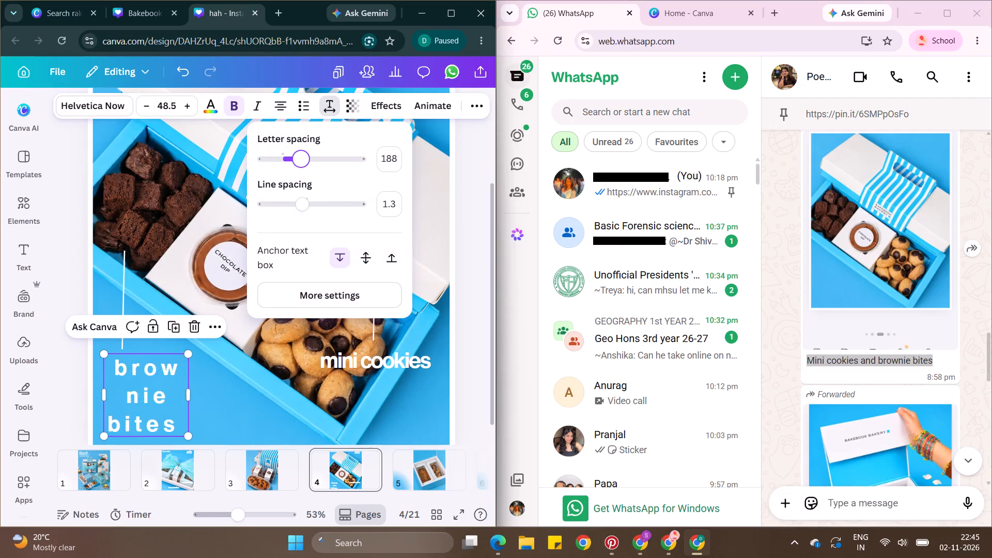
key("ctrl+z")
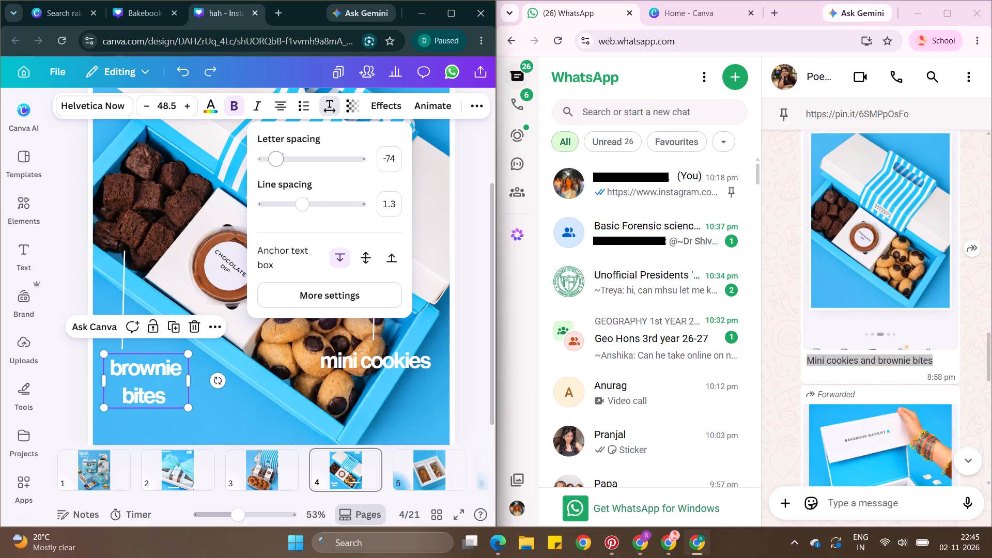
left_click_drag(303, 203, 282, 197)
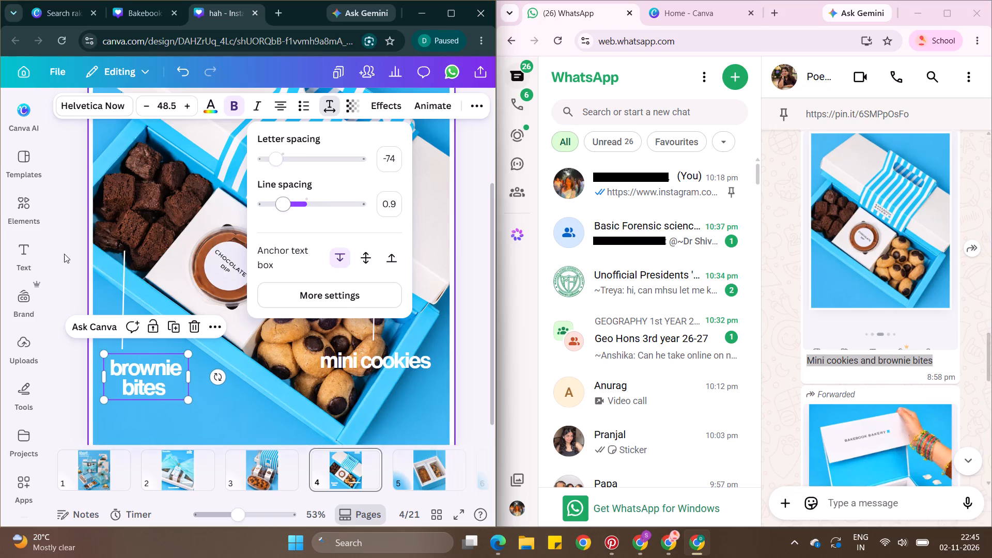
triple_click(56, 250)
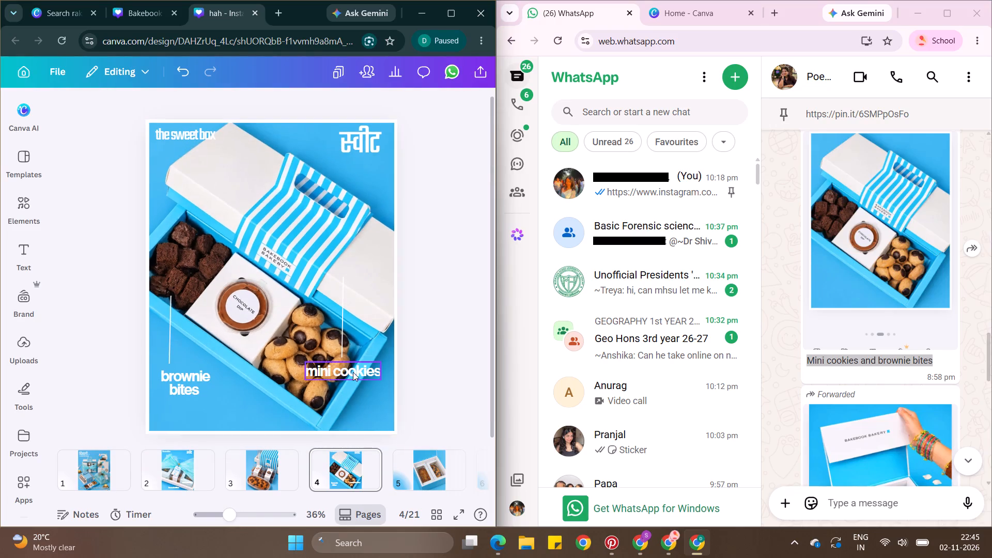
Move the "mini cookies" label down into the page's lower-right corner and narrow its text box to wrap onto two lines.
left_click_drag(349, 372, 350, 397)
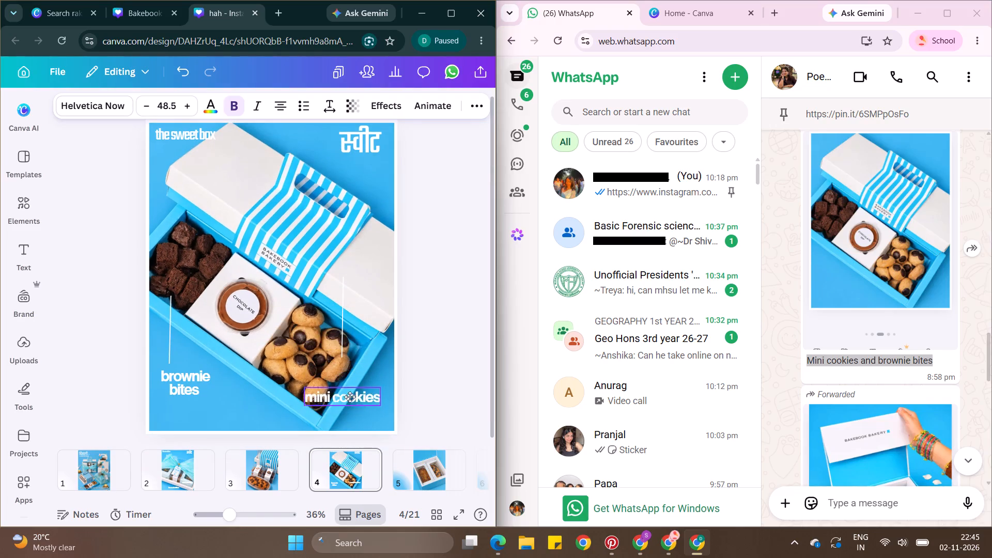
left_click_drag(350, 397, 356, 399)
left_click_drag(307, 397, 334, 400)
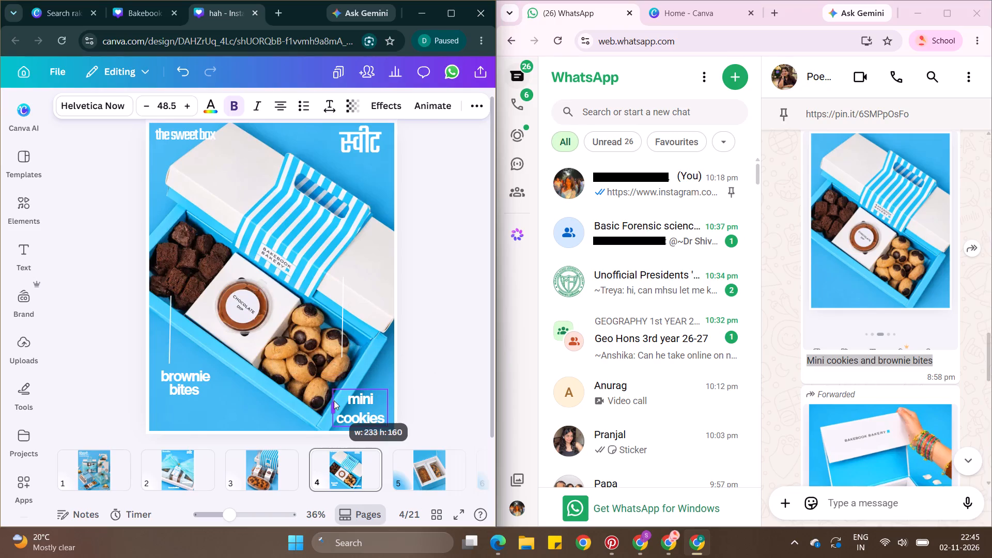
left_click_drag(334, 400, 330, 400)
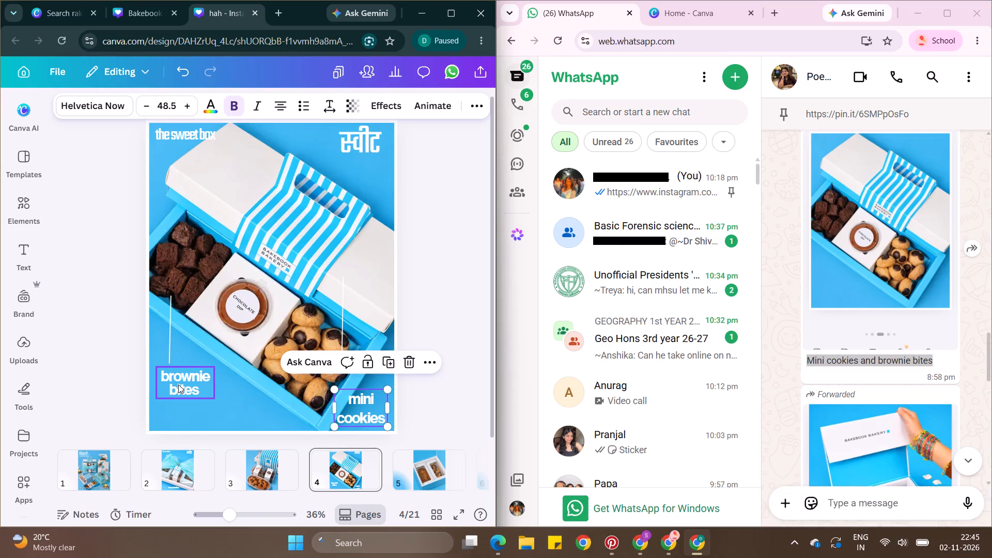
Check the "brownie bites" label's line spacing and set the "mini cookies" label's line spacing to the same 0.9.
left_click(178, 384)
left_click_drag(334, 95, 333, 99)
left_click(333, 99)
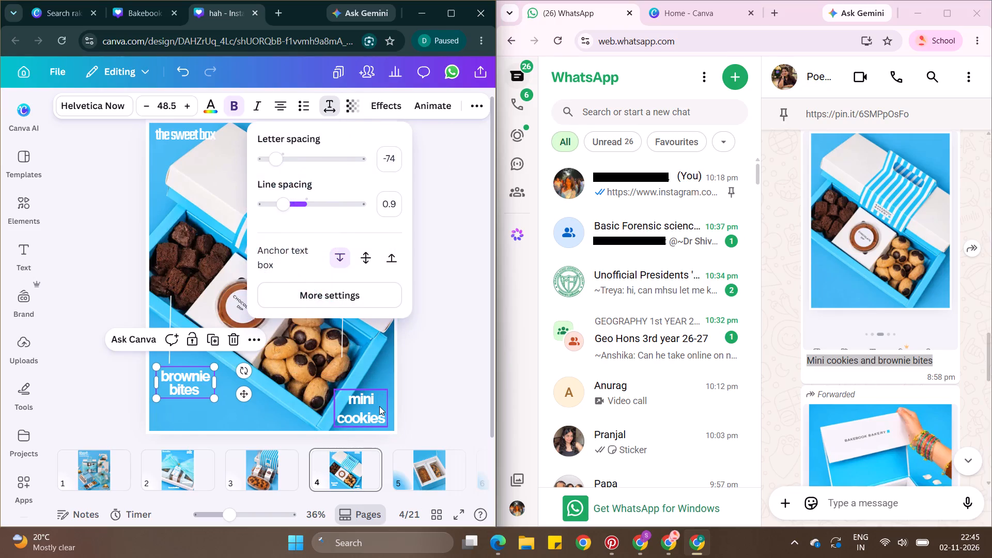
left_click(379, 406)
left_click(336, 107)
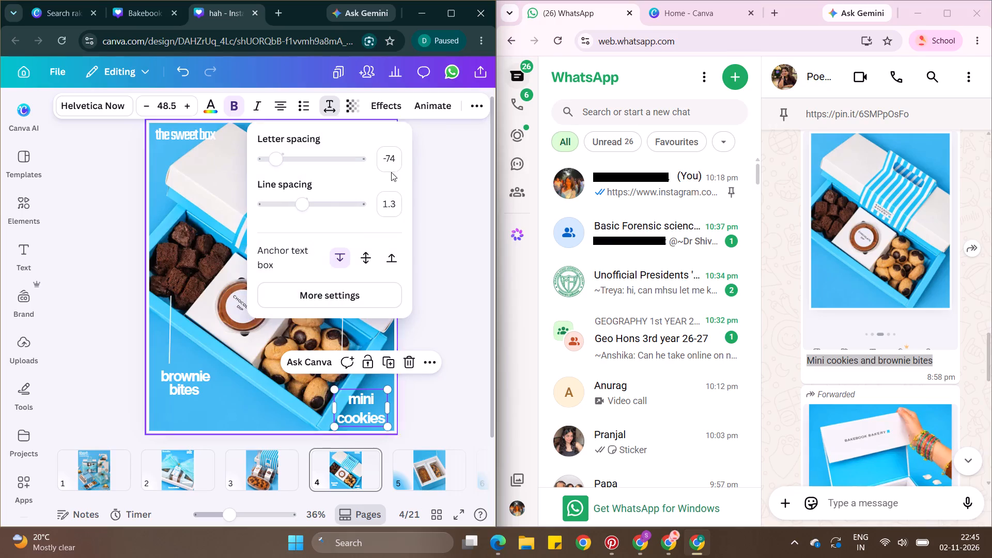
left_click(393, 204)
type("0.9")
key("Return")
double_click(441, 343)
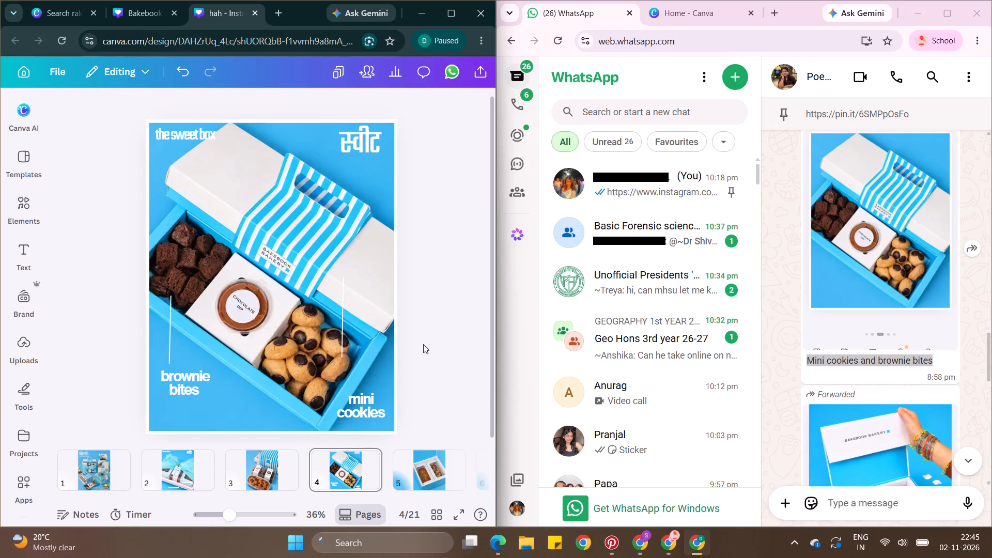
Move the cookies pointer line beside the "mini cookies" label and shorten it from its upper end to about half its length.
left_click_drag(339, 336, 278, 401)
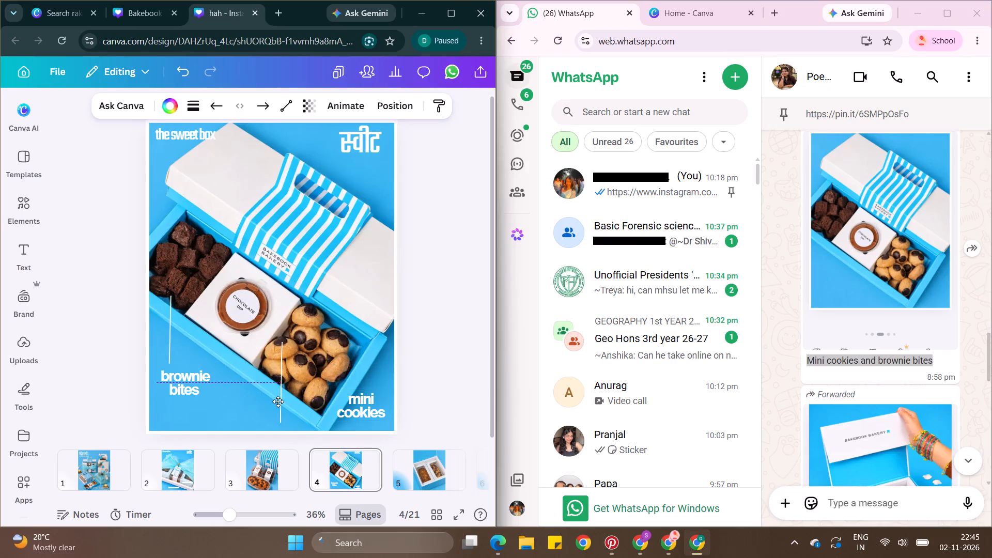
left_click_drag(278, 401, 359, 367)
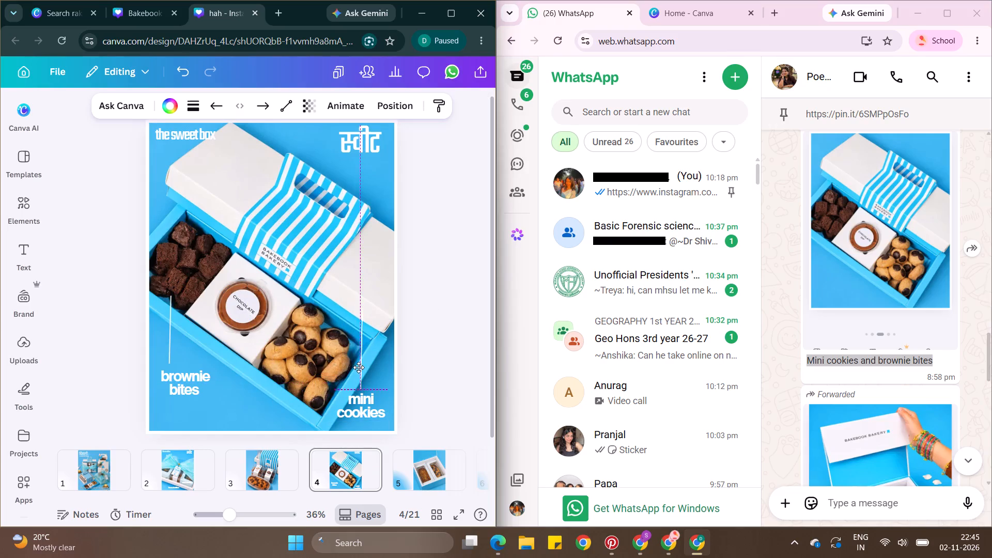
left_click_drag(359, 367, 333, 387)
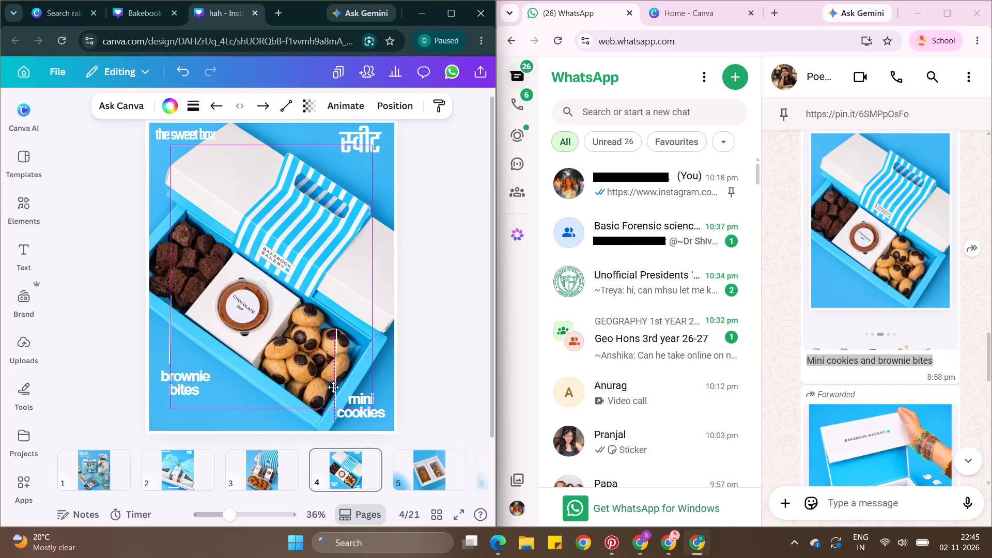
left_click_drag(333, 387, 334, 380)
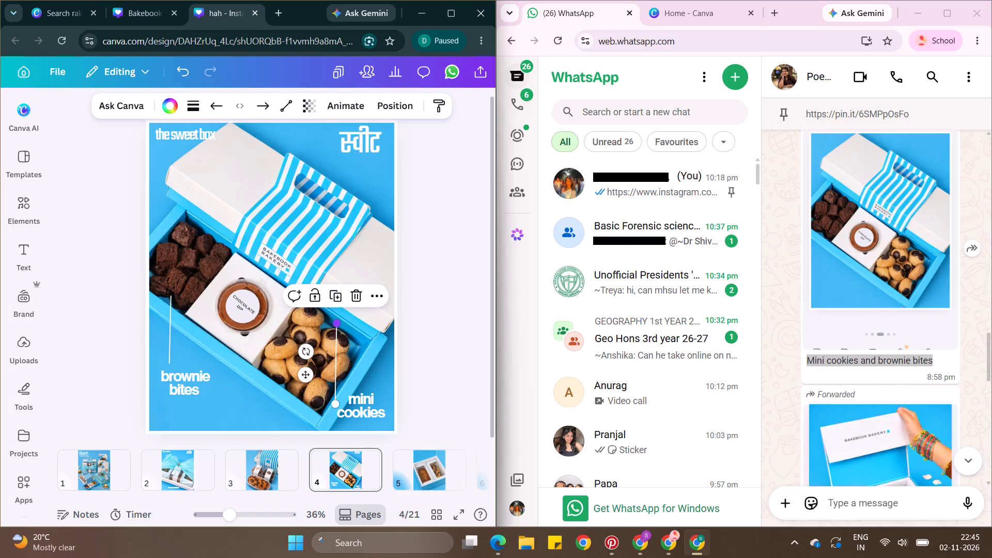
left_click_drag(333, 320, 332, 364)
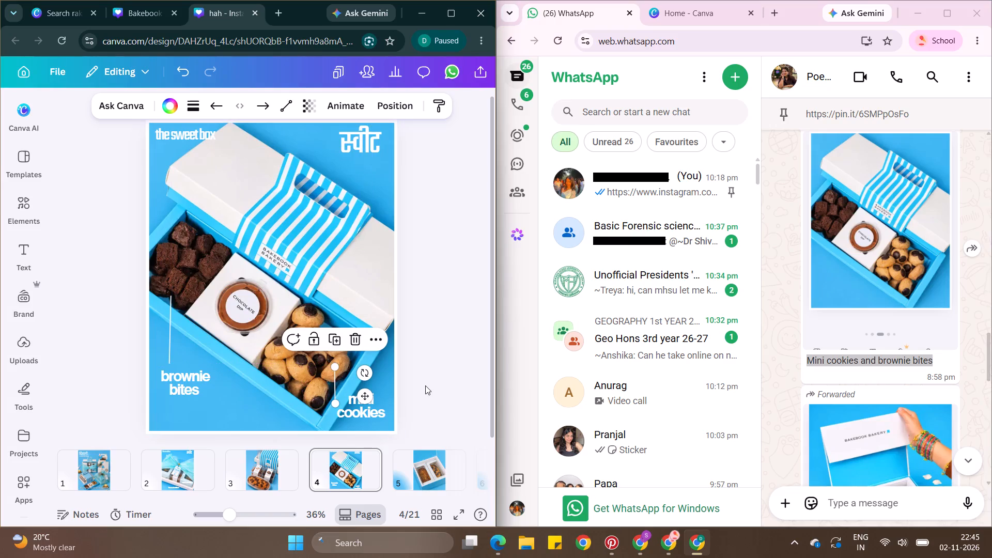
double_click(425, 385)
Move the short pointer line to the lower-left edge of the cookies and place the "mini cookies" label on the blue background beside it.
left_click_drag(336, 387, 287, 384)
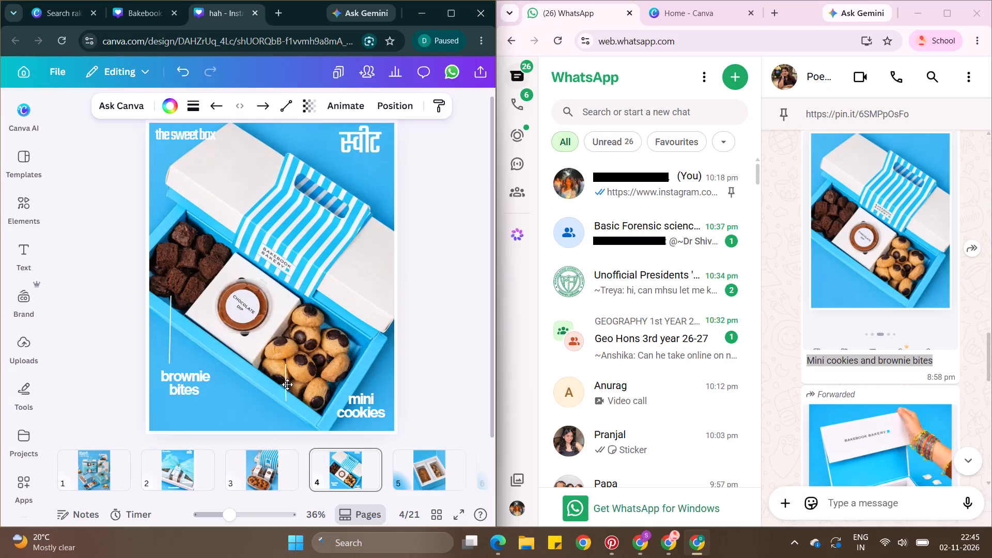
left_click_drag(287, 384, 277, 385)
left_click_drag(351, 418, 252, 419)
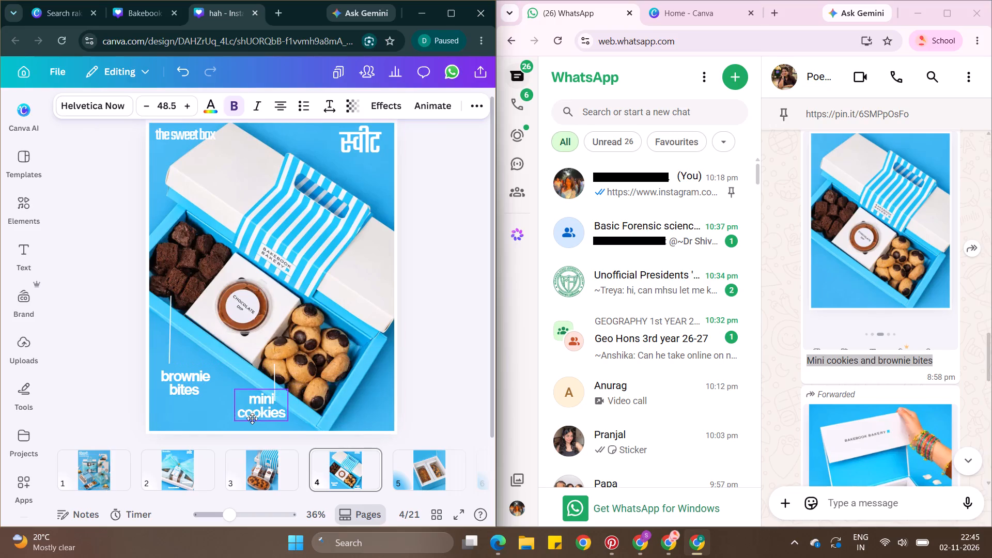
left_click_drag(252, 419, 242, 420)
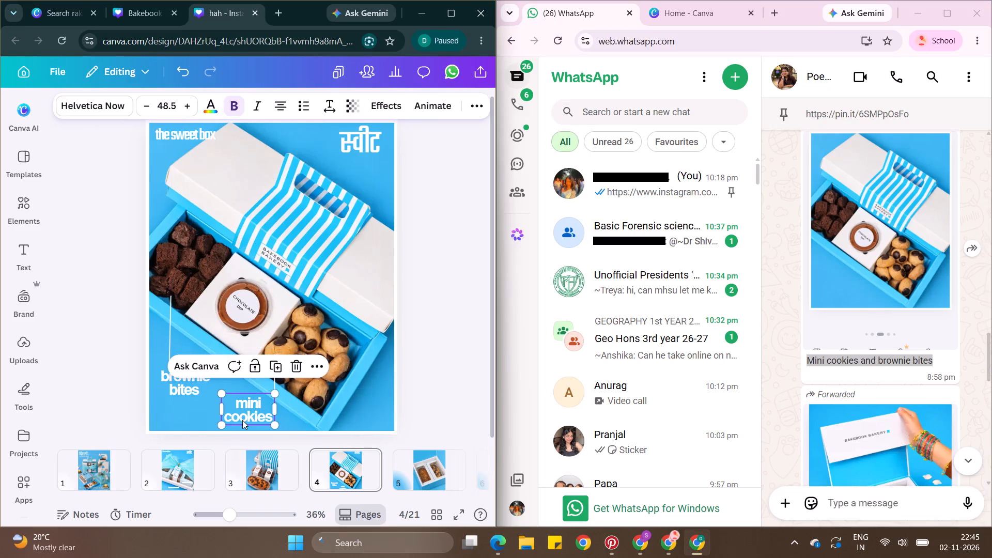
double_click(412, 328)
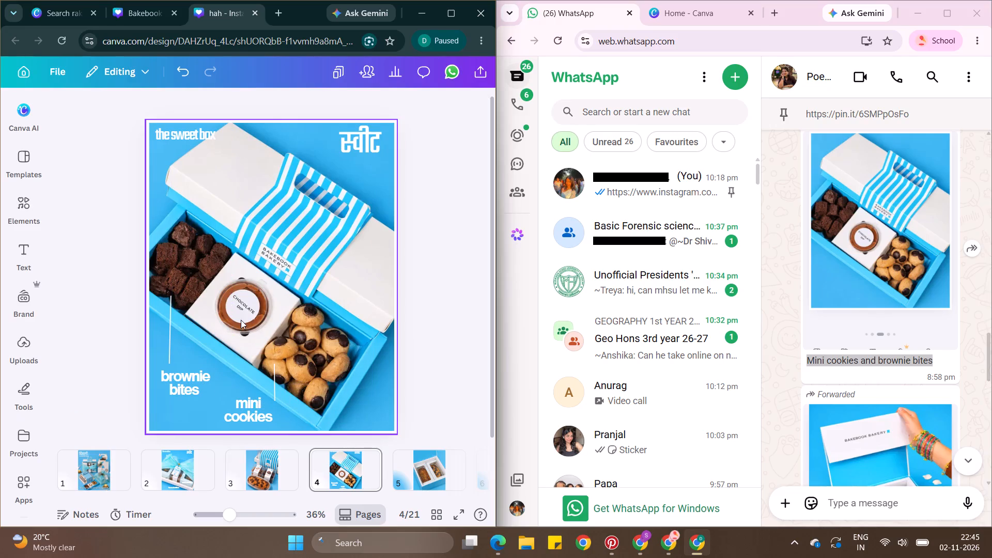
Give the upper end of the "brownie bites" pointer line a filled circle.
left_click(166, 350)
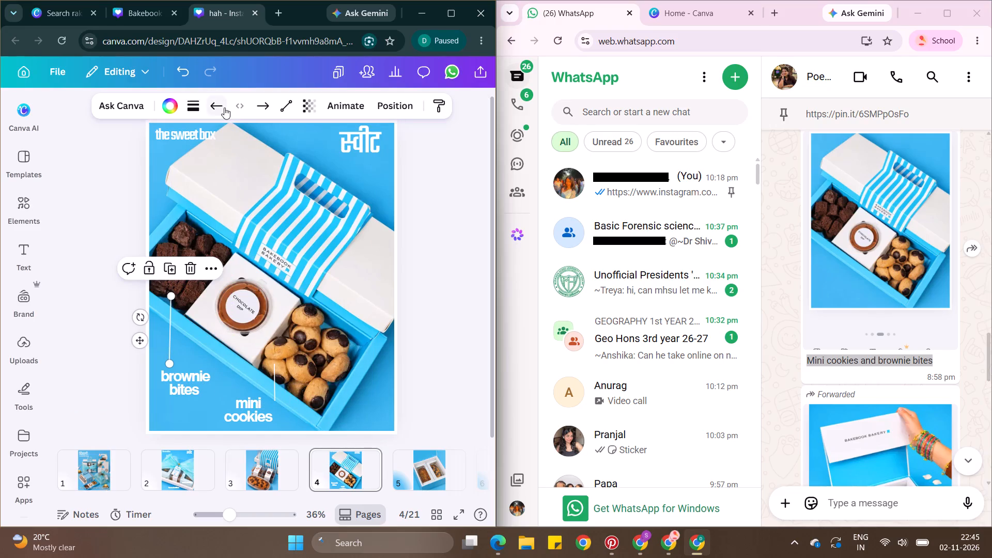
left_click(223, 100)
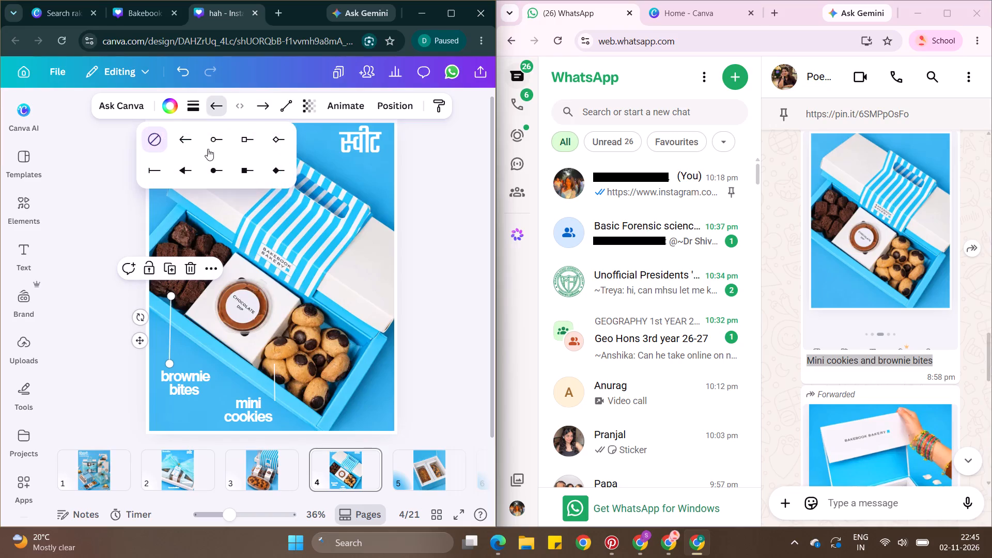
left_click(222, 166)
double_click(426, 255)
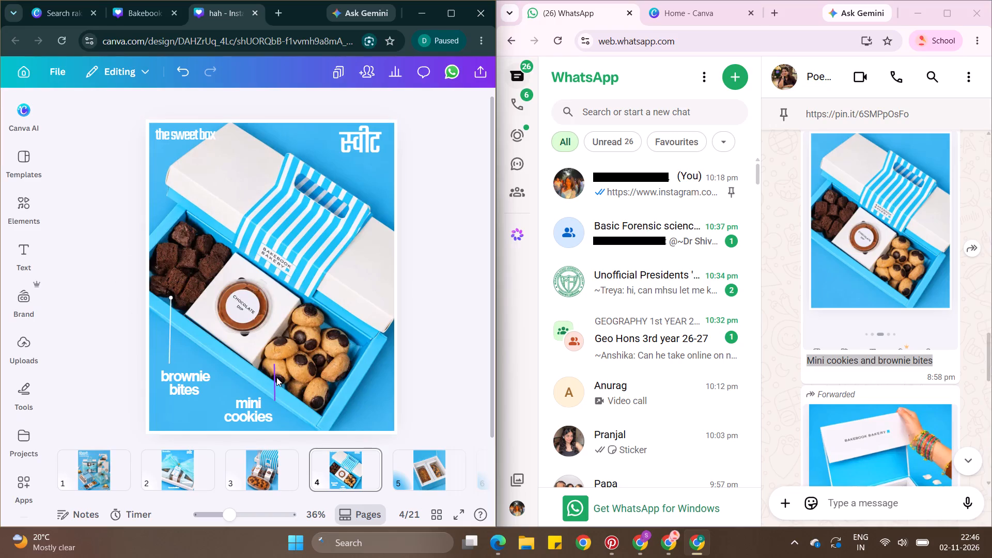
Nudge the "mini cookies" pointer line slightly down beside its label and give its upper end a filled circle.
left_click_drag(276, 388, 278, 397)
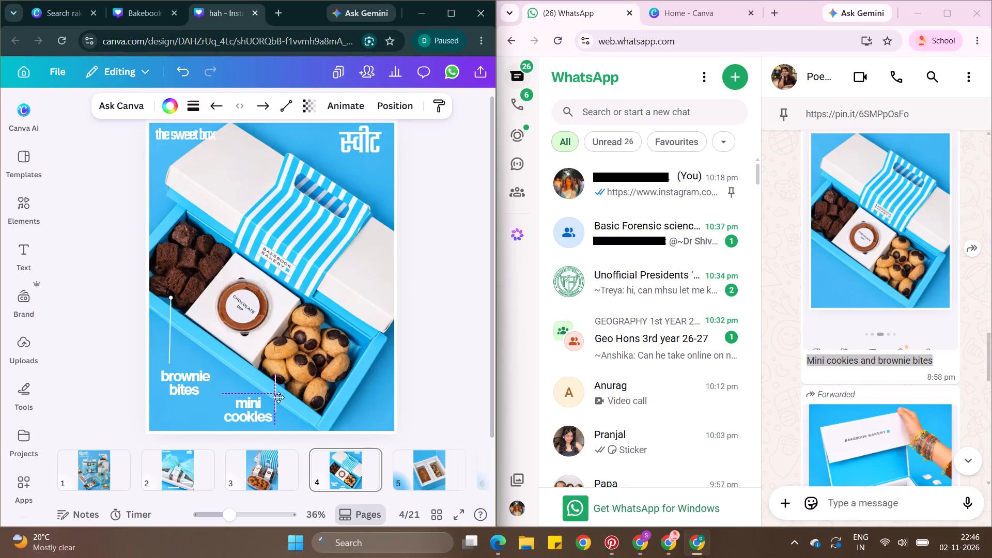
left_click_drag(278, 397, 282, 397)
left_click_drag(282, 397, 274, 395)
left_click(222, 104)
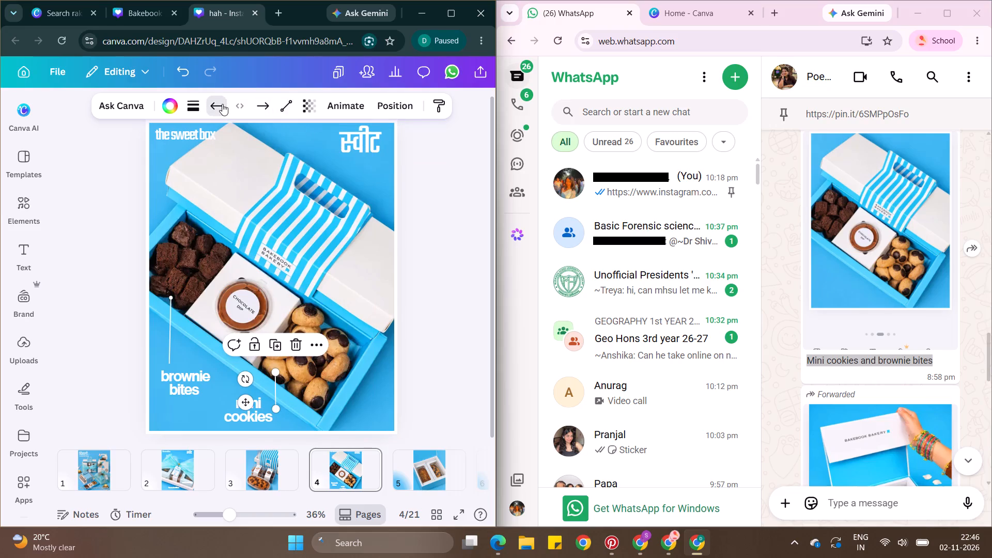
left_click(221, 169)
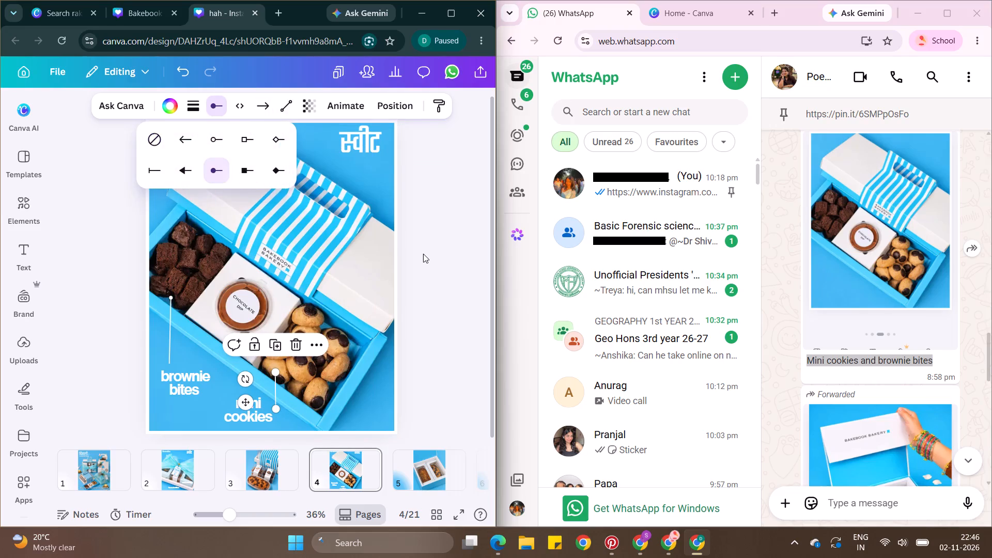
triple_click(423, 254)
Select elements on page 4, starting from the area around the "the sweet box" heading.
left_click_drag(106, 126, 143, 151)
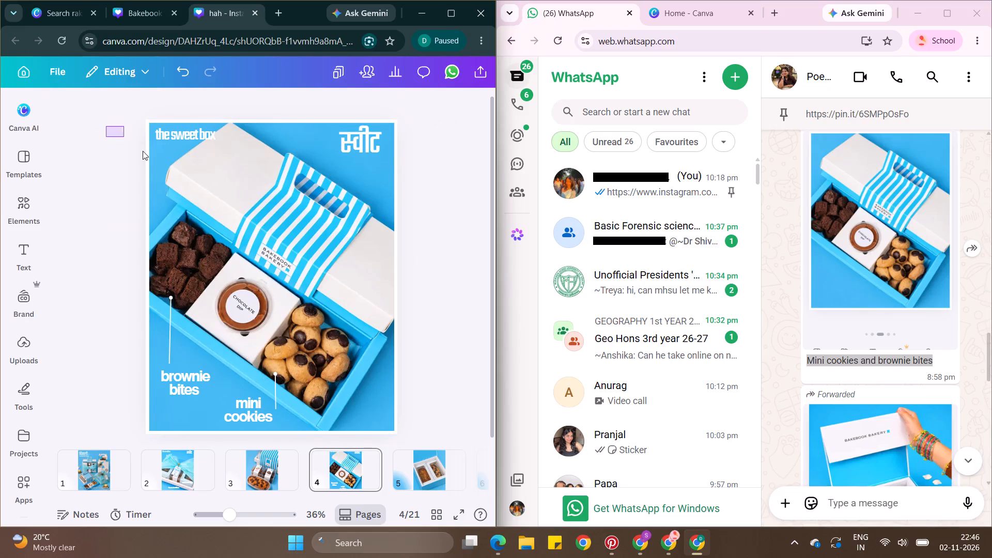
Replace all the headings, product labels and pointer lines on page 2 with a copy of the set from page 4.
left_click_drag(143, 151, 376, 436)
key("ctrl+c")
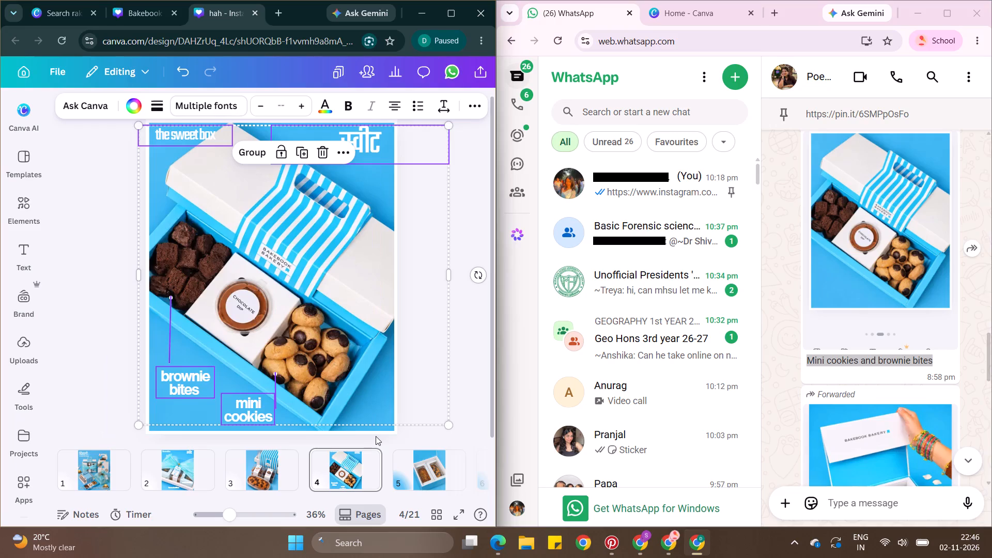
left_click(171, 484)
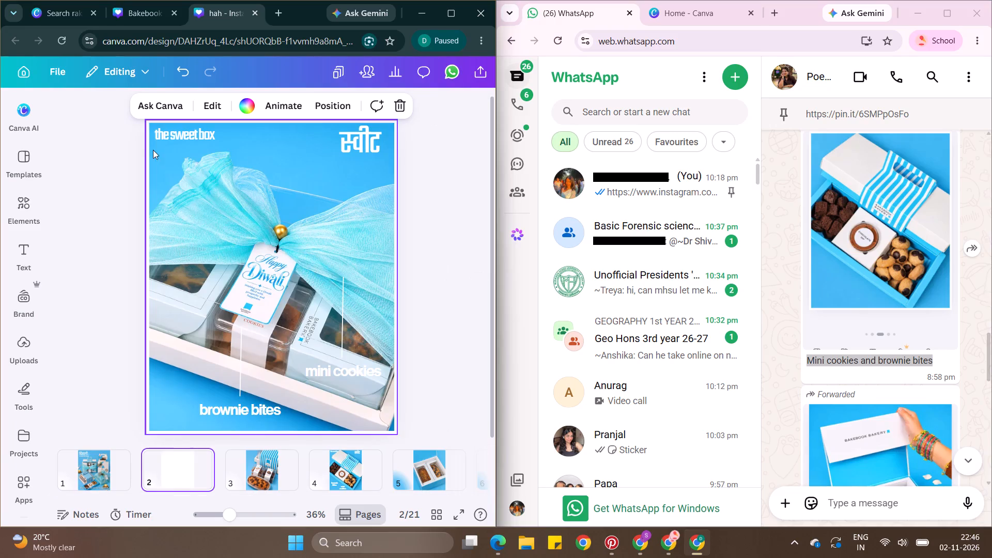
left_click_drag(143, 137, 361, 400)
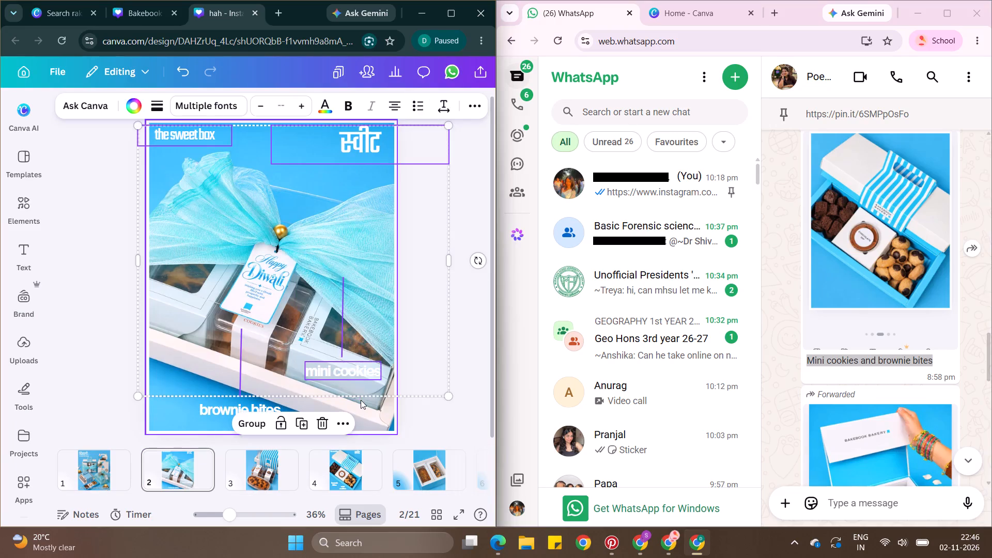
key("BackSpace")
left_click(249, 407)
key("BackSpace")
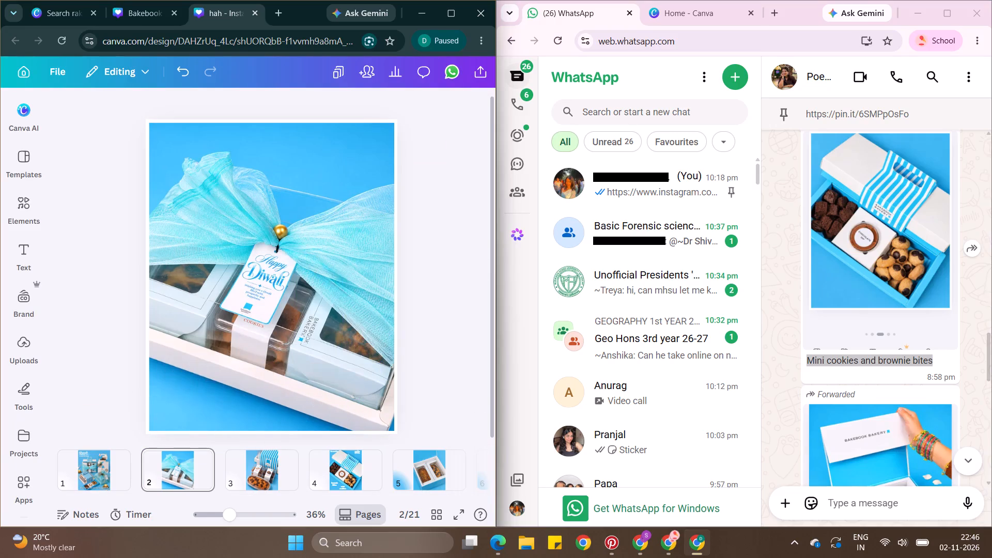
key("ctrl+v")
Paste the copied headings, "brownie bites" and "mini cookies" labels and pointer lines onto pages 3, 5 and 6.
left_click(262, 472)
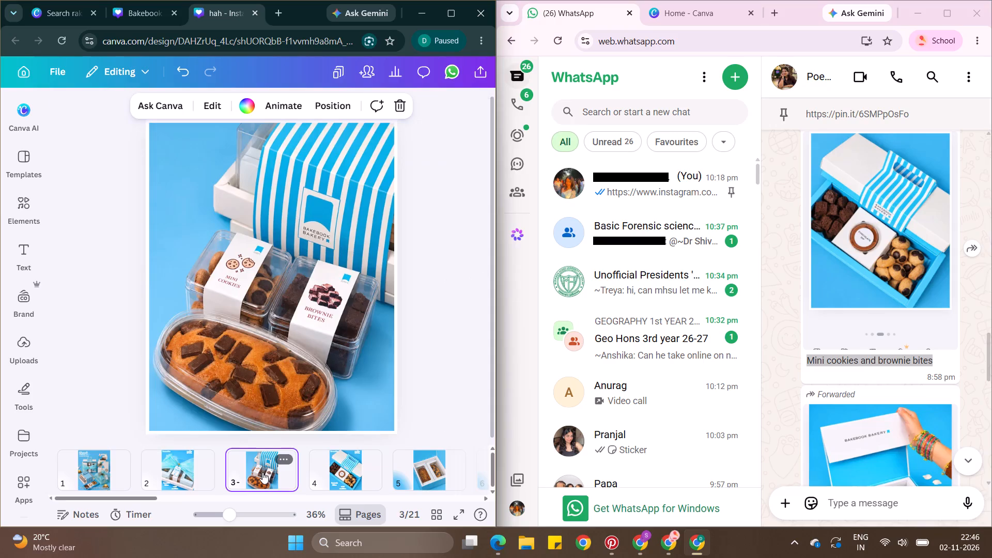
key("ctrl+v")
left_click(422, 464)
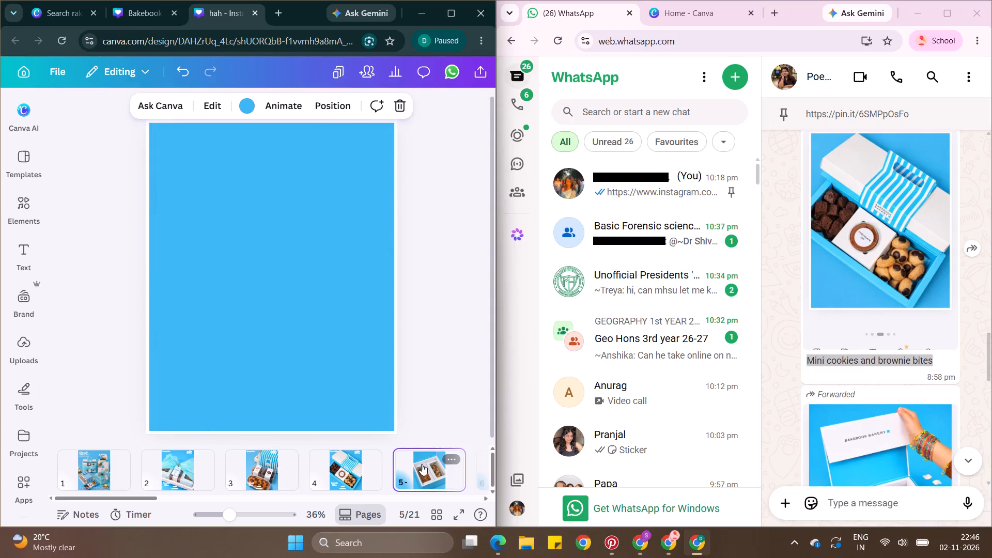
key("ctrl+v")
scroll(422, 464, "left", 1)
left_click(422, 465)
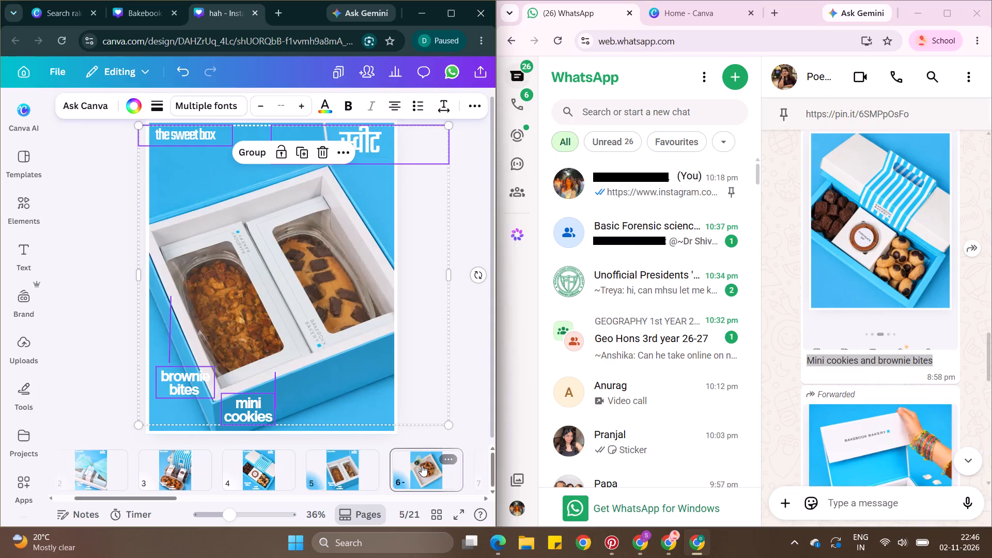
key("ctrl+v")
Check the forwarded design images and their captions further down the WhatsApp chat.
scroll(811, 407, "down", 1)
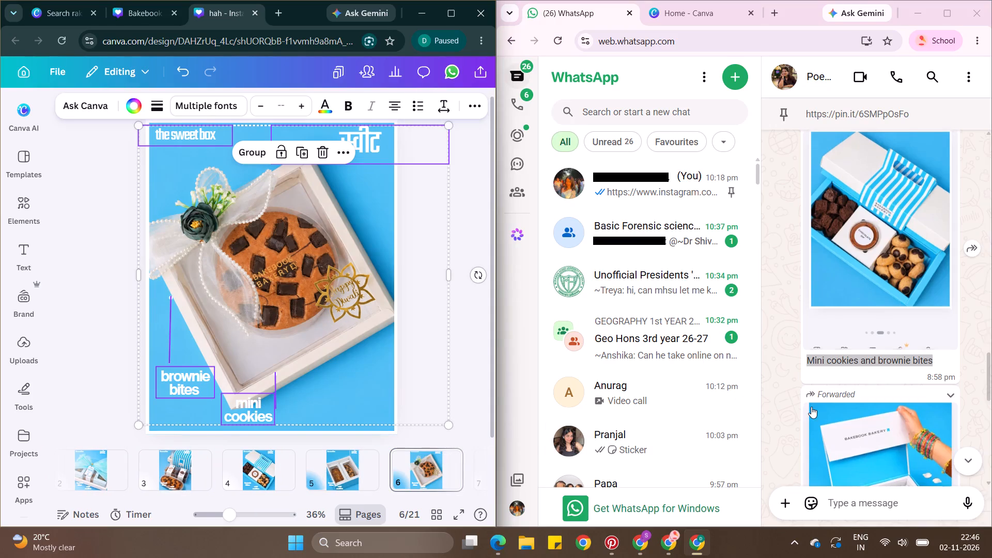
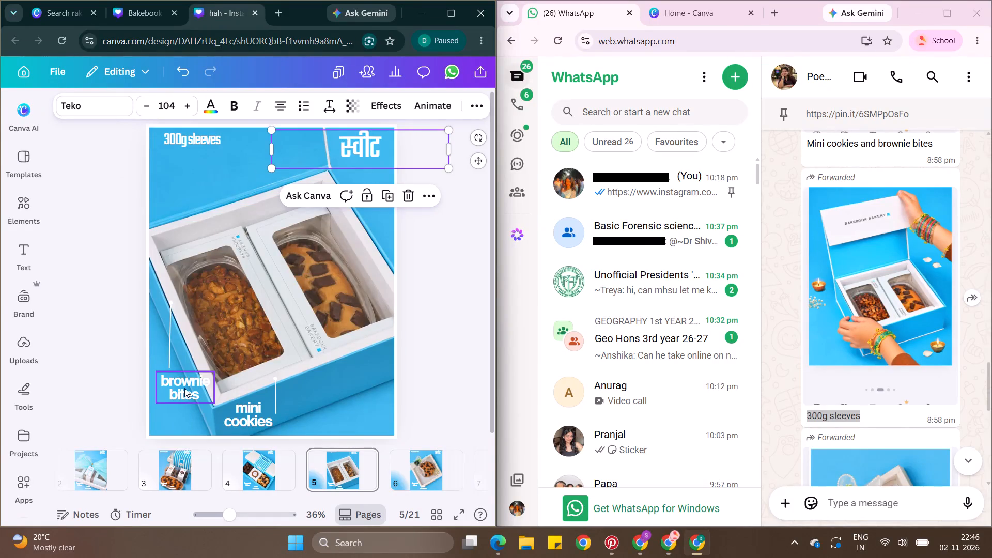
On page 5, move the short pointer line to the lower edge of the chocolate-chunk loaf and place the "mini cookies" label below it.
left_click(184, 388)
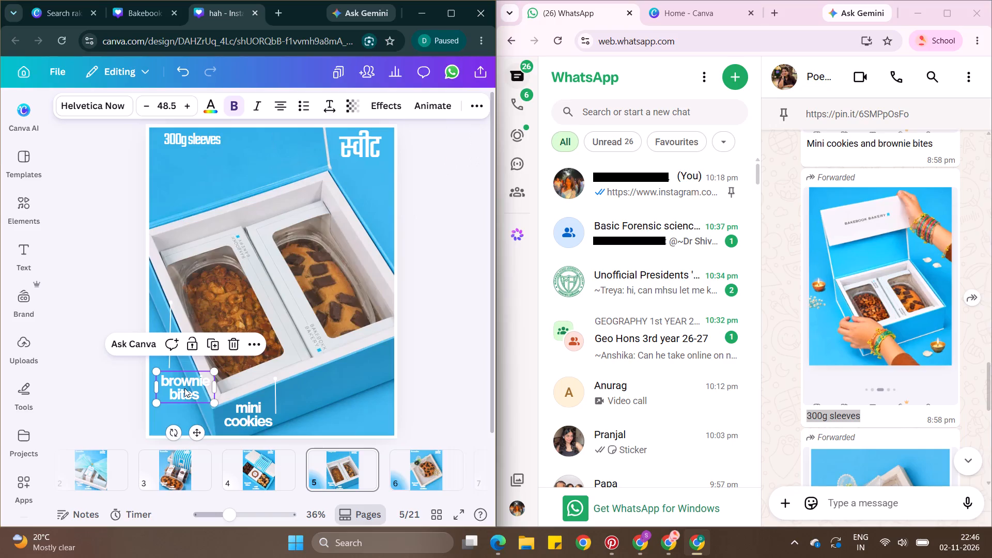
left_click_drag(277, 399, 356, 353)
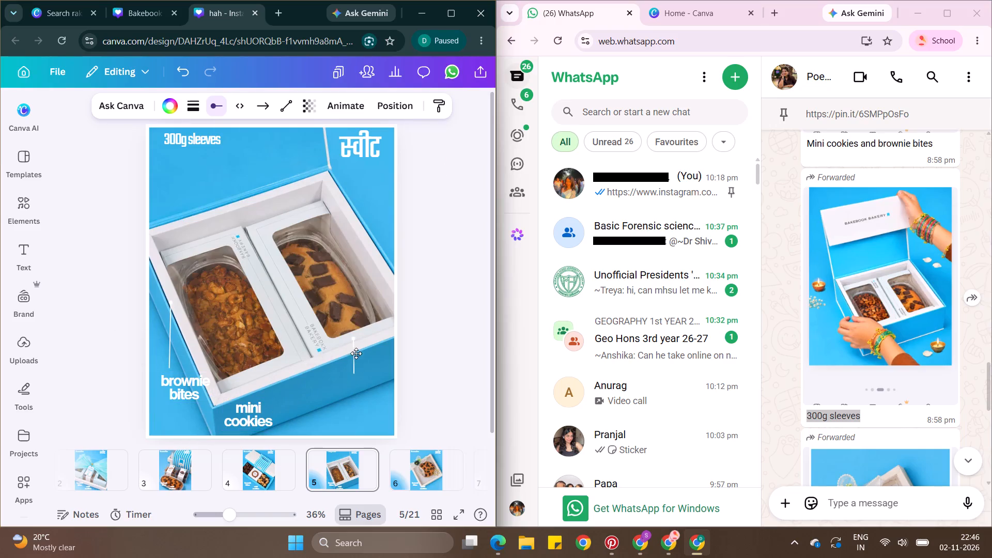
left_click_drag(356, 353, 355, 344)
left_click_drag(247, 411, 350, 385)
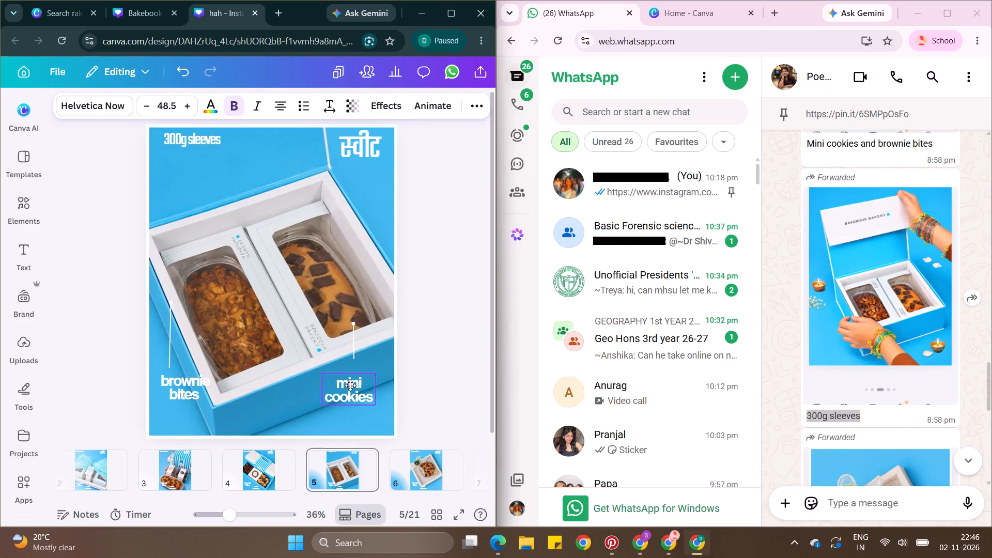
left_click_drag(350, 385, 347, 401)
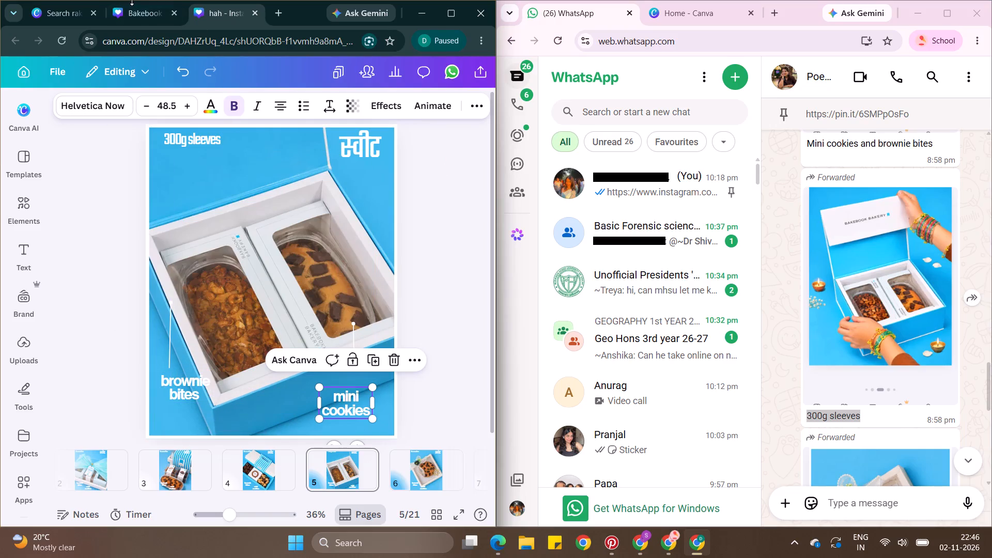
Switch to the Bakebook reference design and view page 7, the "hamper" page, to examine how its sleeves are labelled.
left_click(132, 0)
left_click(134, 14)
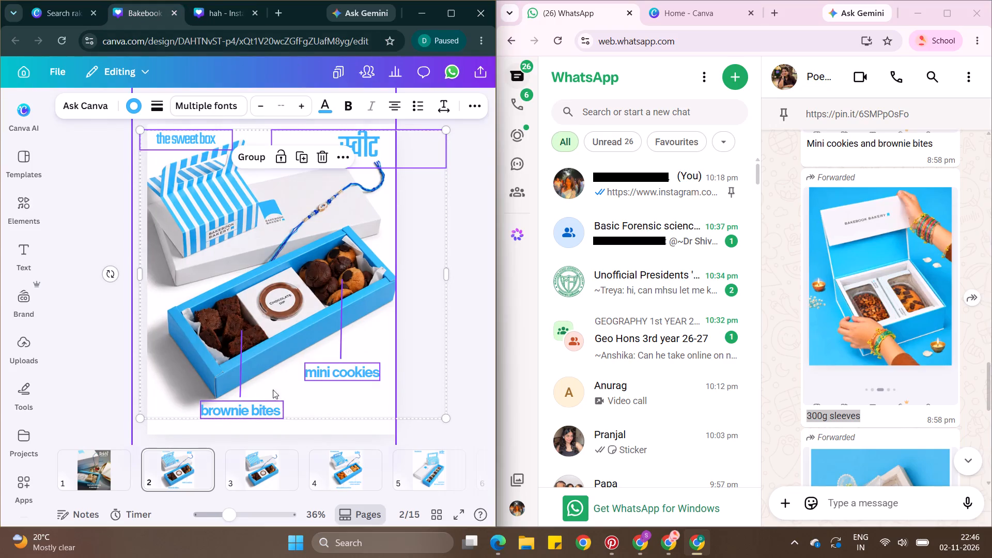
left_click(271, 471)
left_click(343, 472)
scroll(343, 472, "left", 1)
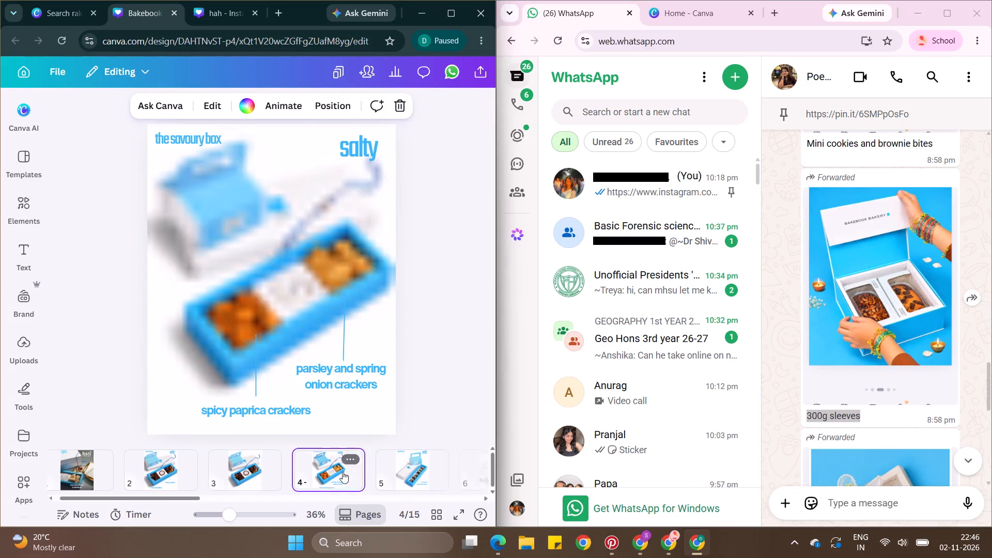
scroll(343, 472, "left", 1)
left_click(420, 482)
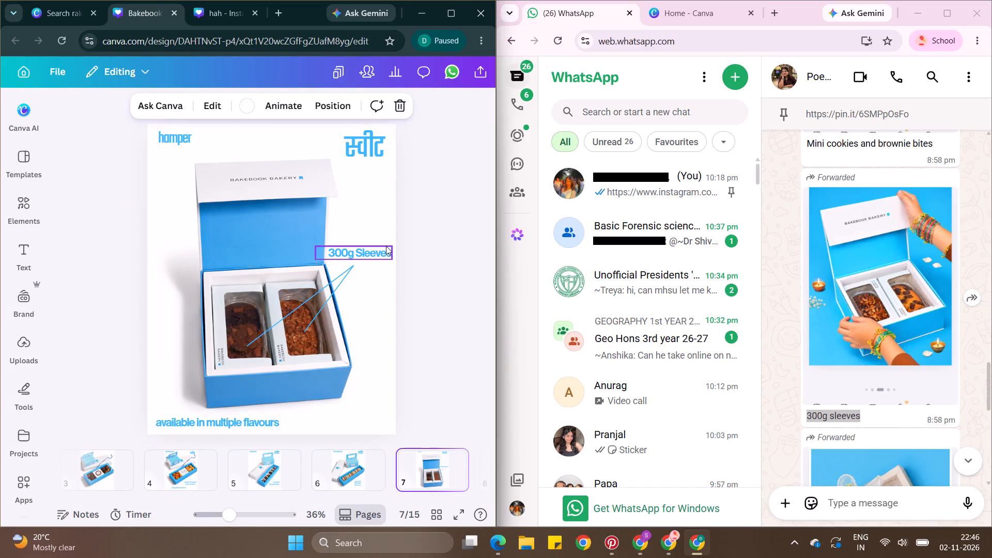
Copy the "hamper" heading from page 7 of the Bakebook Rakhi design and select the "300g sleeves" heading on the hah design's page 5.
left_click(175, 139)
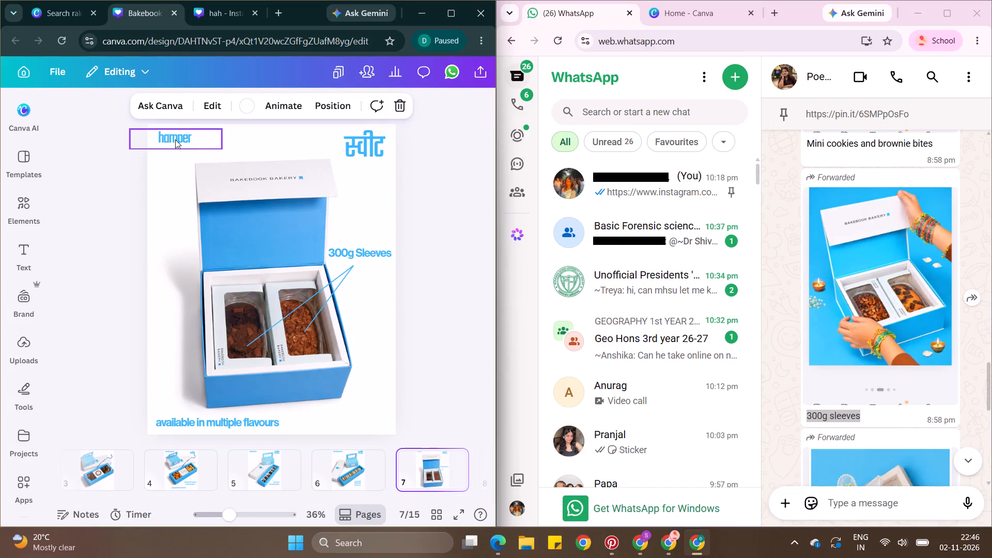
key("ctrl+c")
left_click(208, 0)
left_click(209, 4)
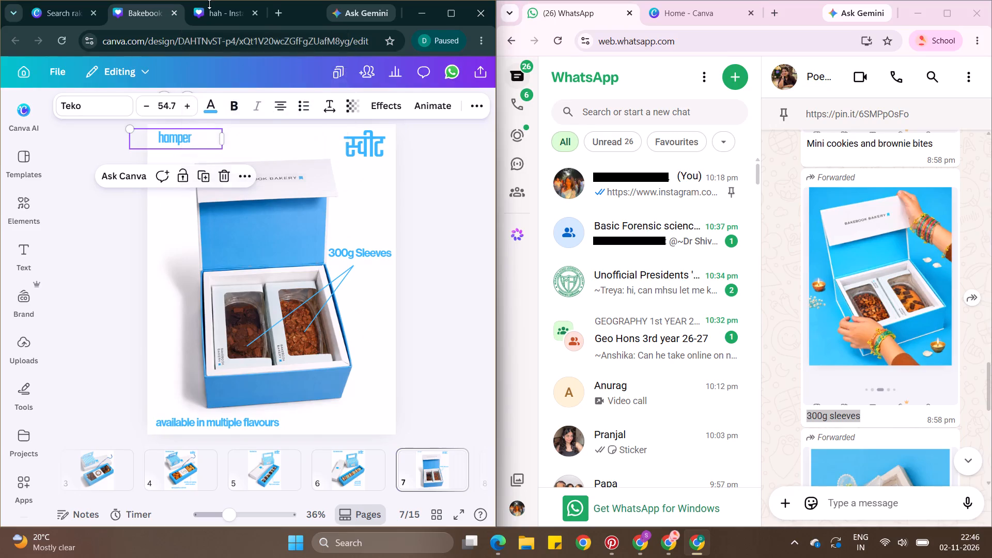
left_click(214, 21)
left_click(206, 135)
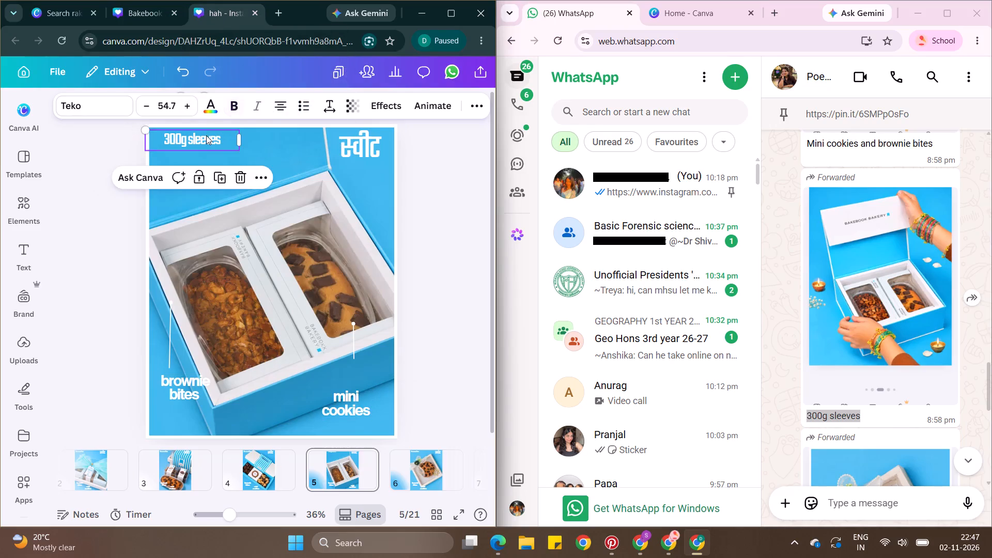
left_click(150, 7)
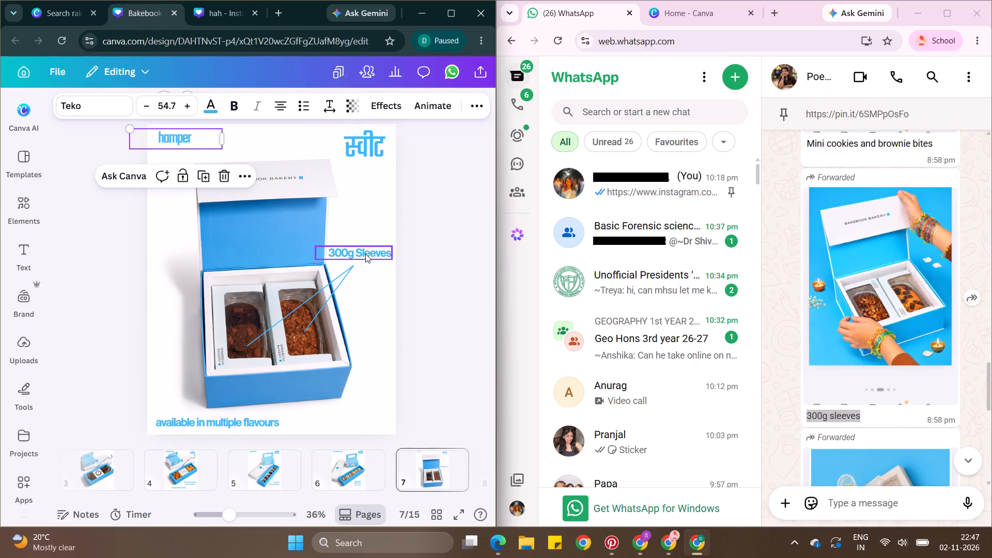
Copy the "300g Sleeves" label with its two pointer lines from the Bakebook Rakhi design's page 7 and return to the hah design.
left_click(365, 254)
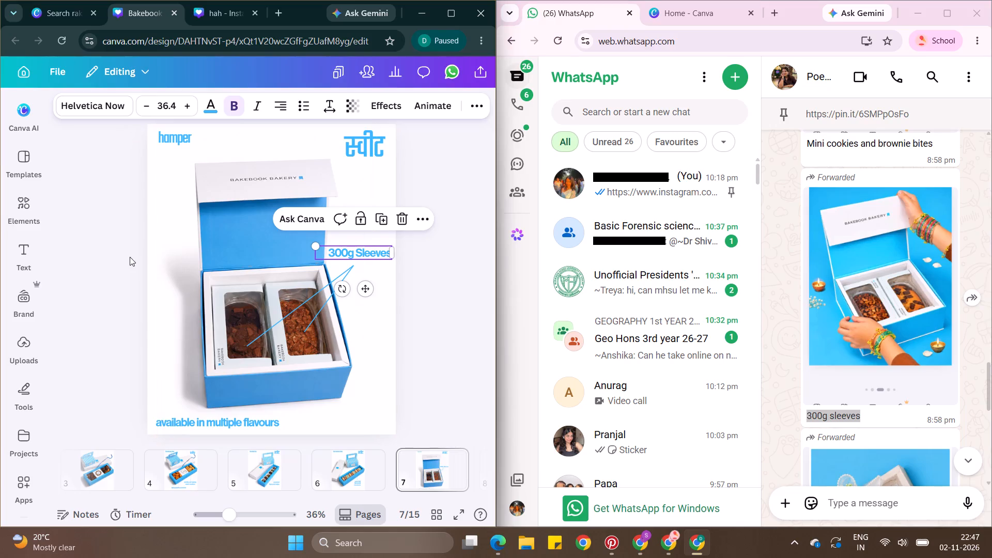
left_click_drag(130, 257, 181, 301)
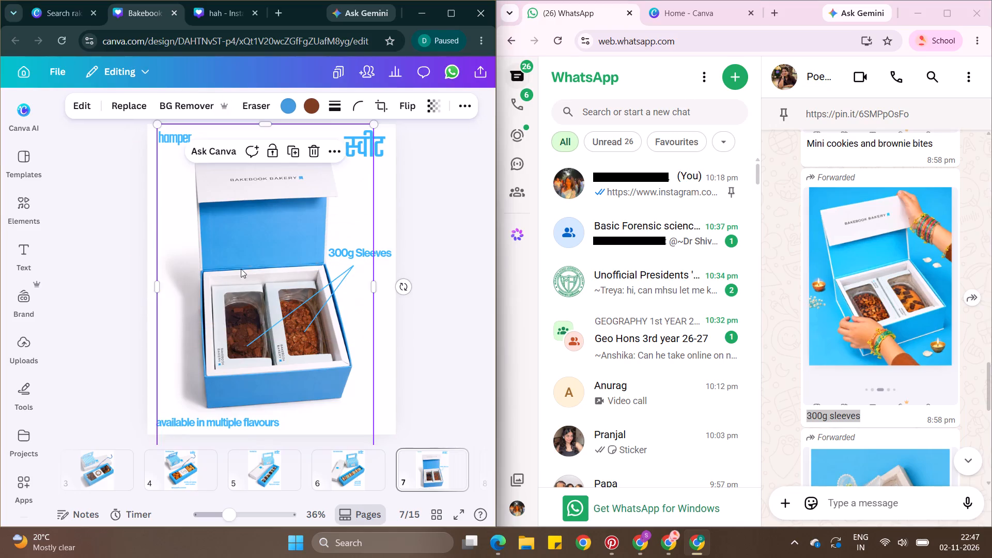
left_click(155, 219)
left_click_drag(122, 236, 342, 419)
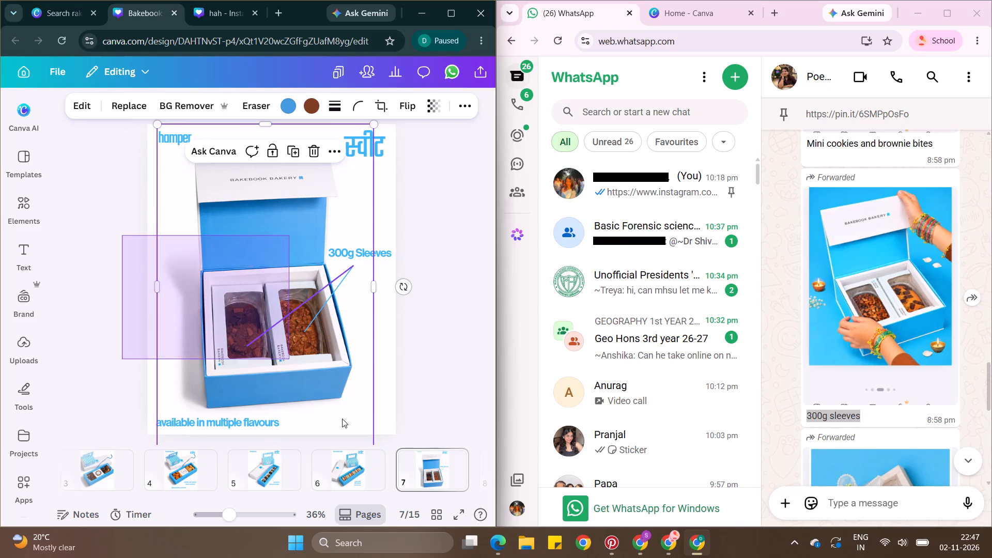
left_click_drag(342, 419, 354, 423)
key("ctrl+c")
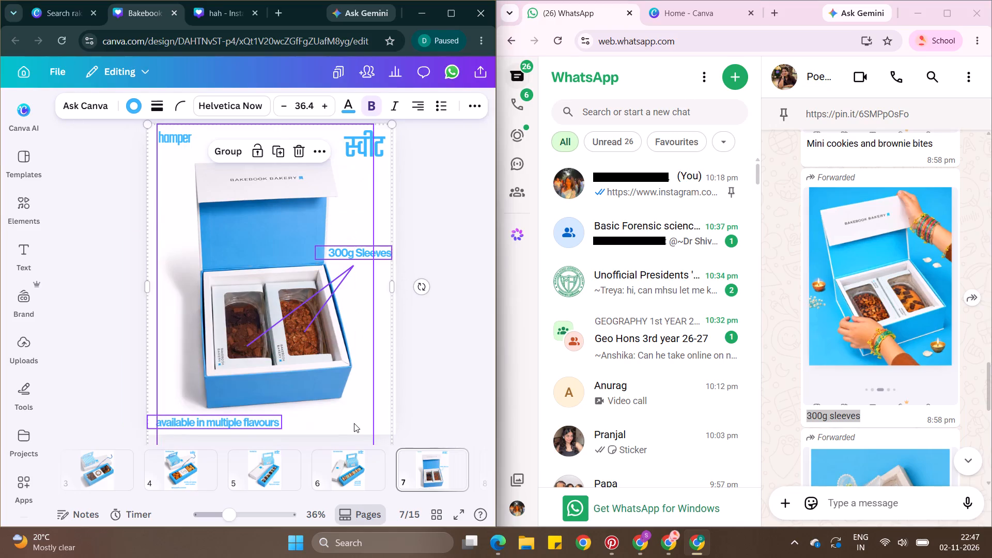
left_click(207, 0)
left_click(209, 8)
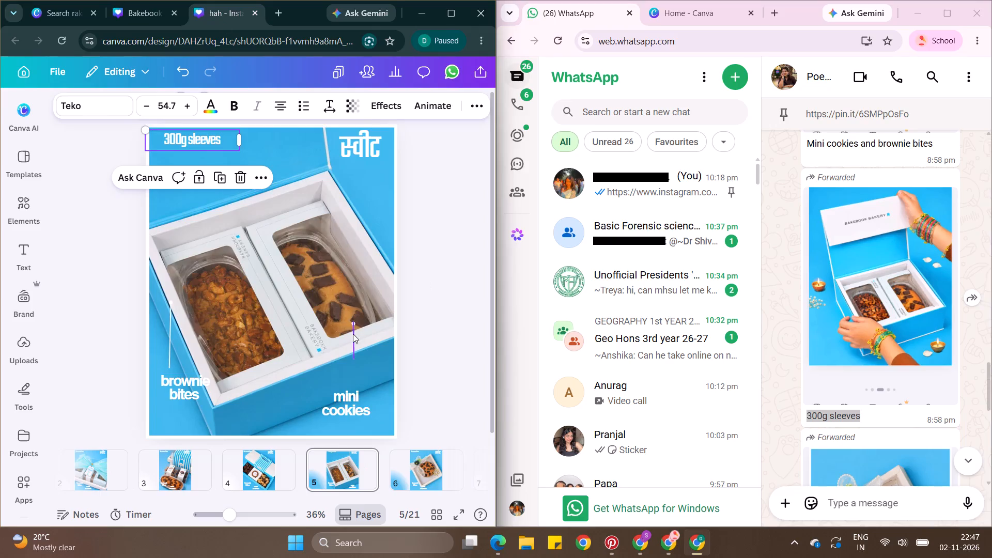
Extend the upper end of the "brownie bites" pointer line onto the middle of the nut-topped loaf.
left_click(165, 321)
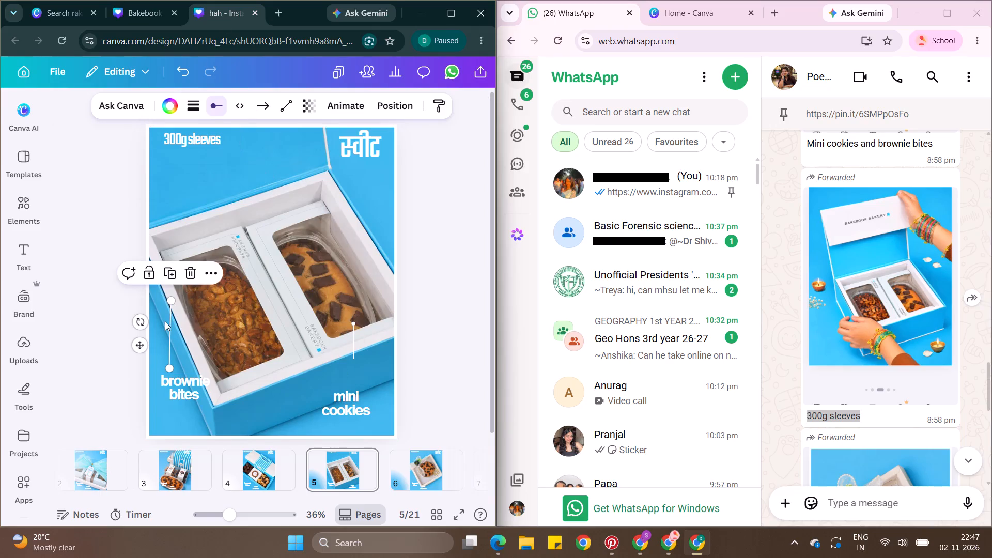
left_click_drag(168, 304, 193, 303)
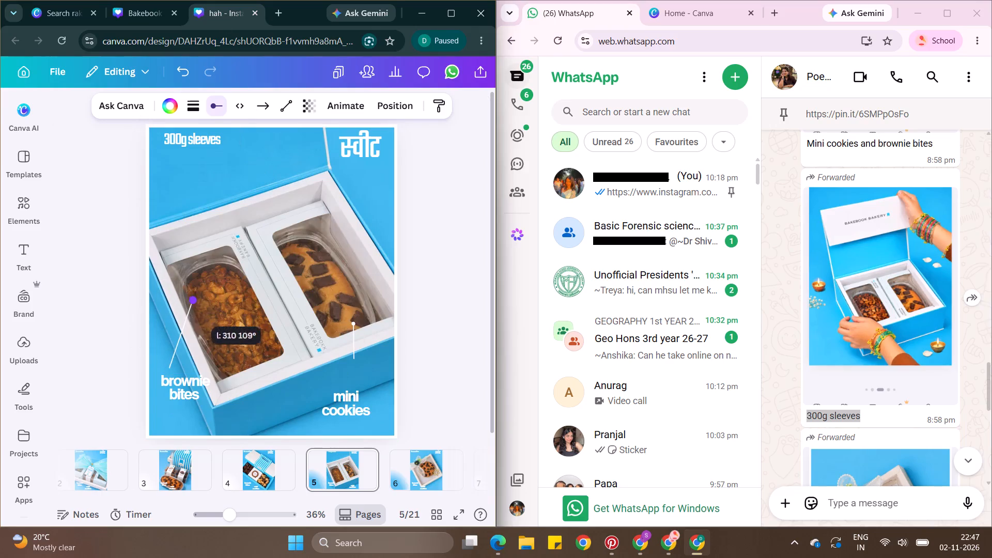
left_click_drag(193, 303, 224, 304)
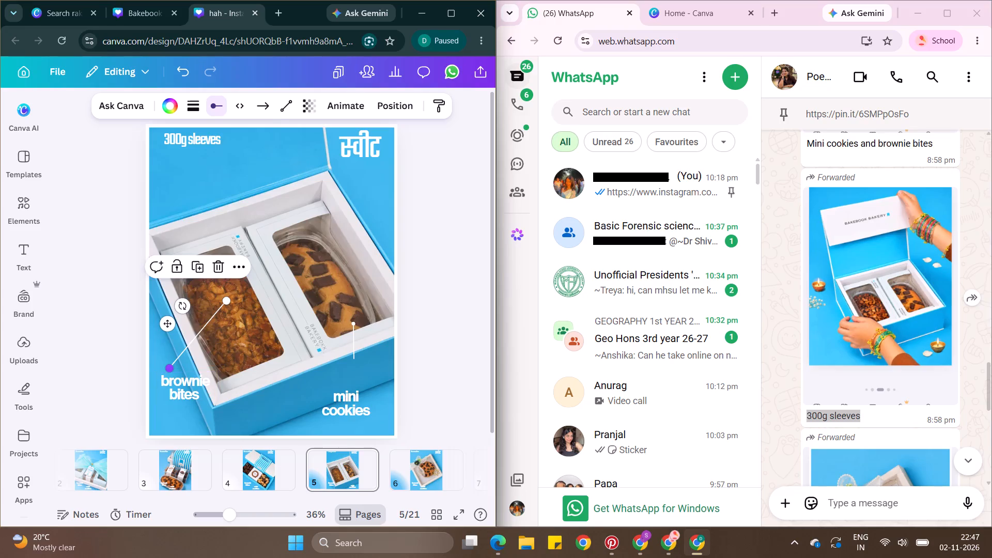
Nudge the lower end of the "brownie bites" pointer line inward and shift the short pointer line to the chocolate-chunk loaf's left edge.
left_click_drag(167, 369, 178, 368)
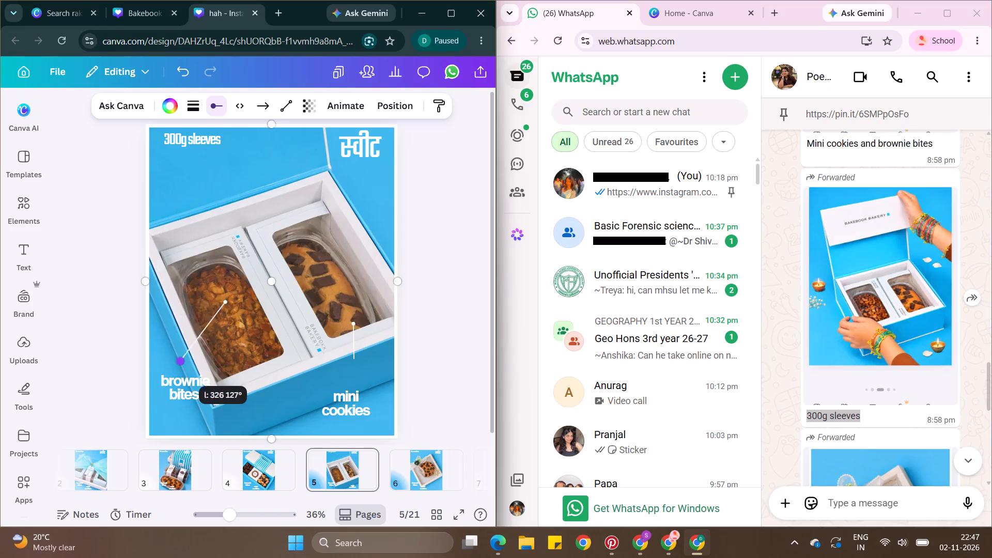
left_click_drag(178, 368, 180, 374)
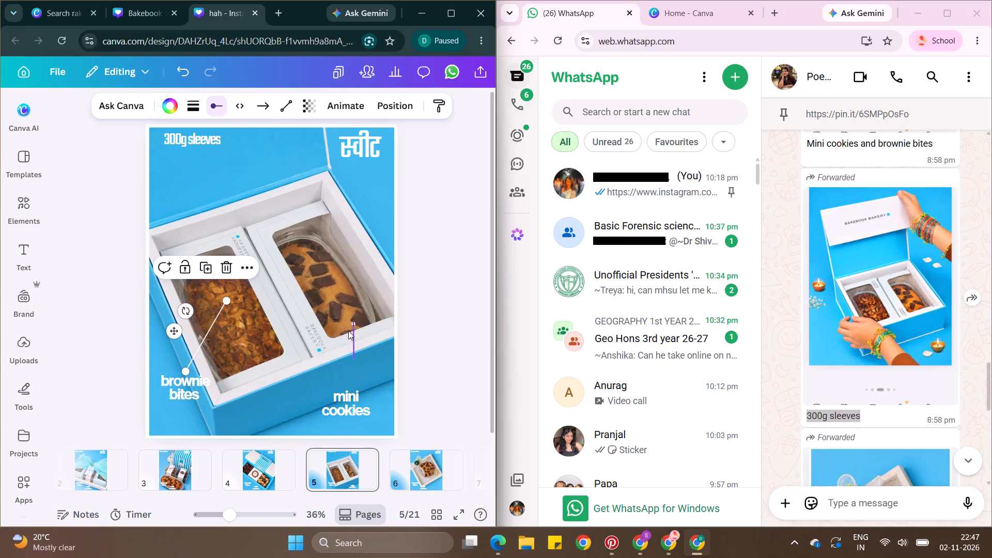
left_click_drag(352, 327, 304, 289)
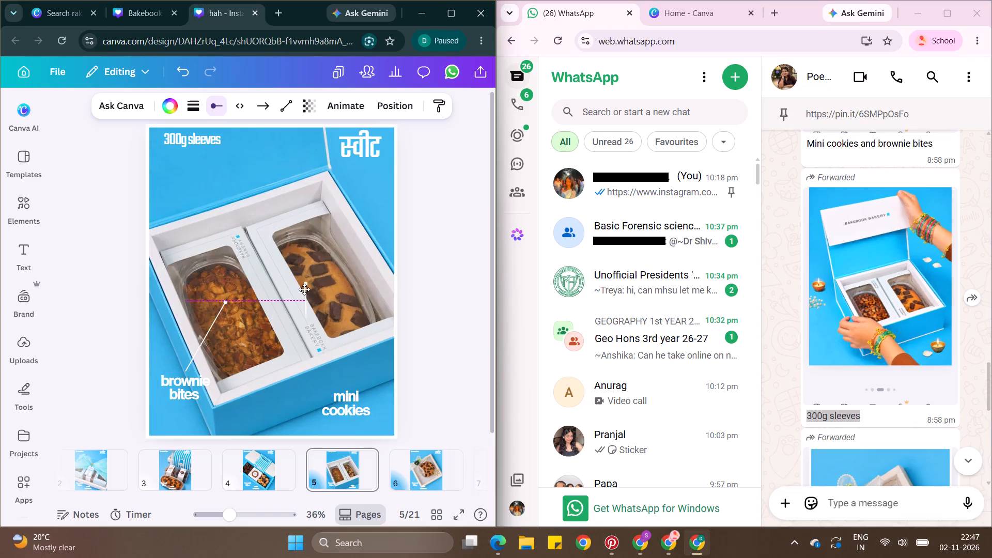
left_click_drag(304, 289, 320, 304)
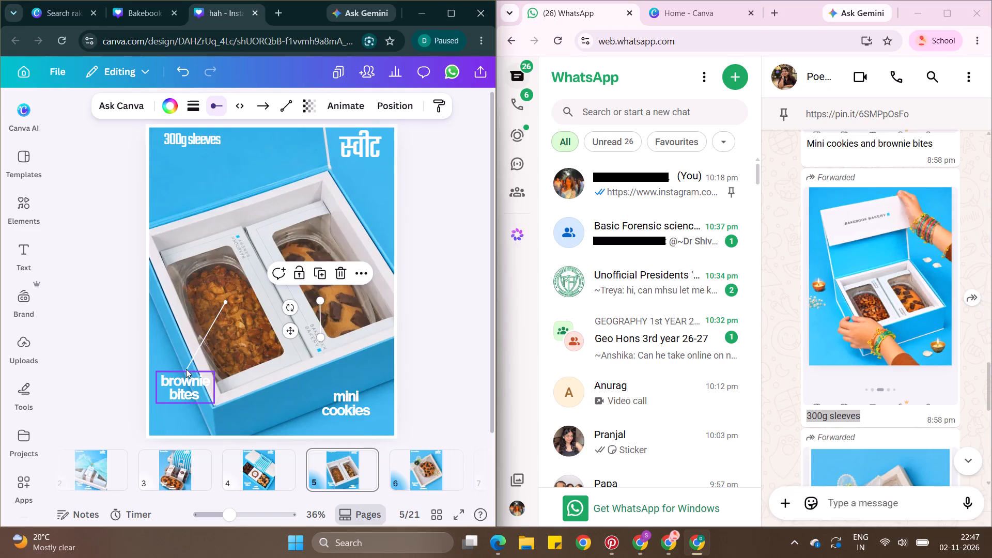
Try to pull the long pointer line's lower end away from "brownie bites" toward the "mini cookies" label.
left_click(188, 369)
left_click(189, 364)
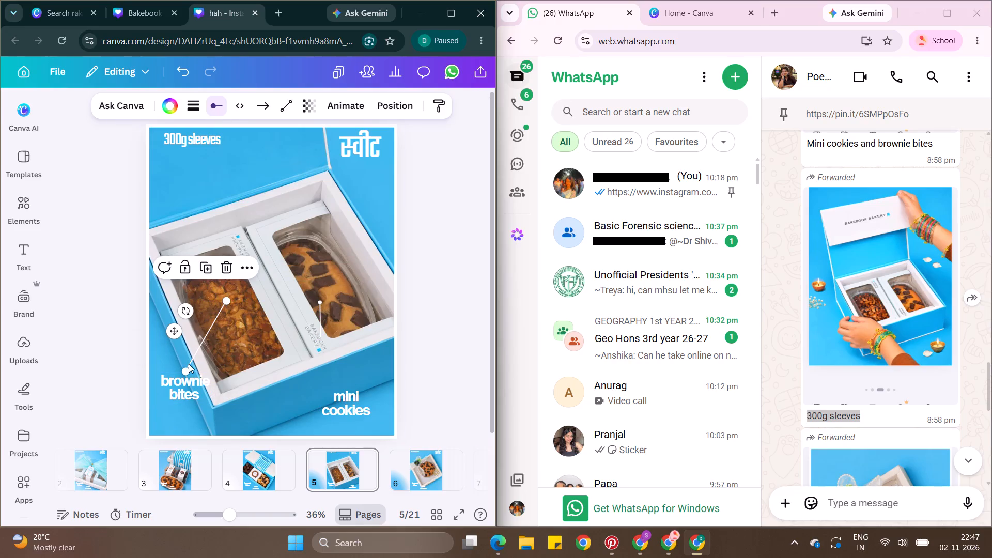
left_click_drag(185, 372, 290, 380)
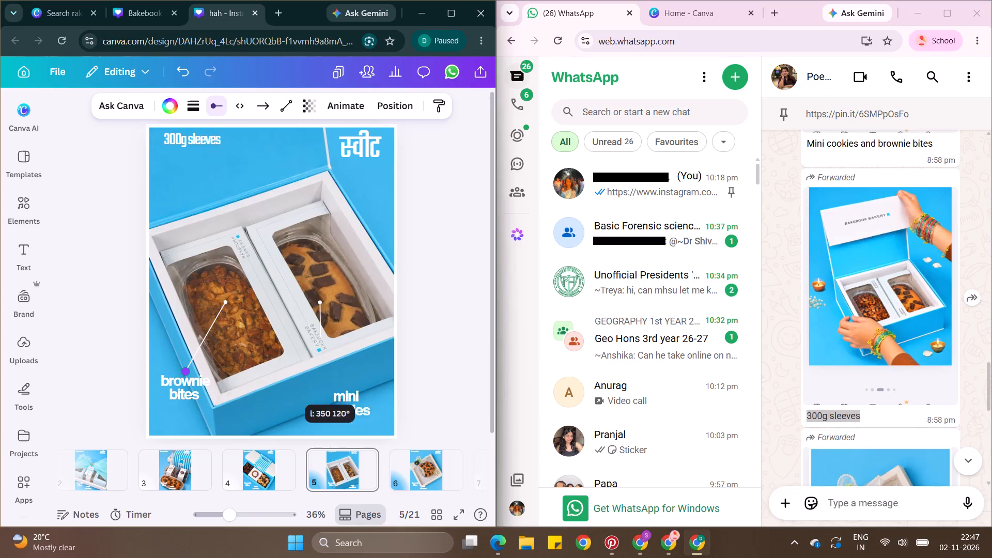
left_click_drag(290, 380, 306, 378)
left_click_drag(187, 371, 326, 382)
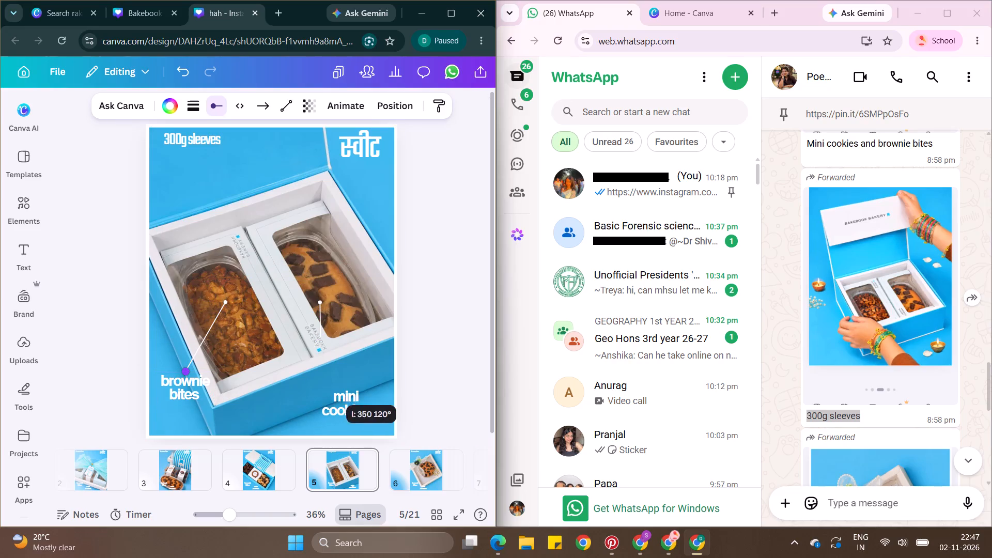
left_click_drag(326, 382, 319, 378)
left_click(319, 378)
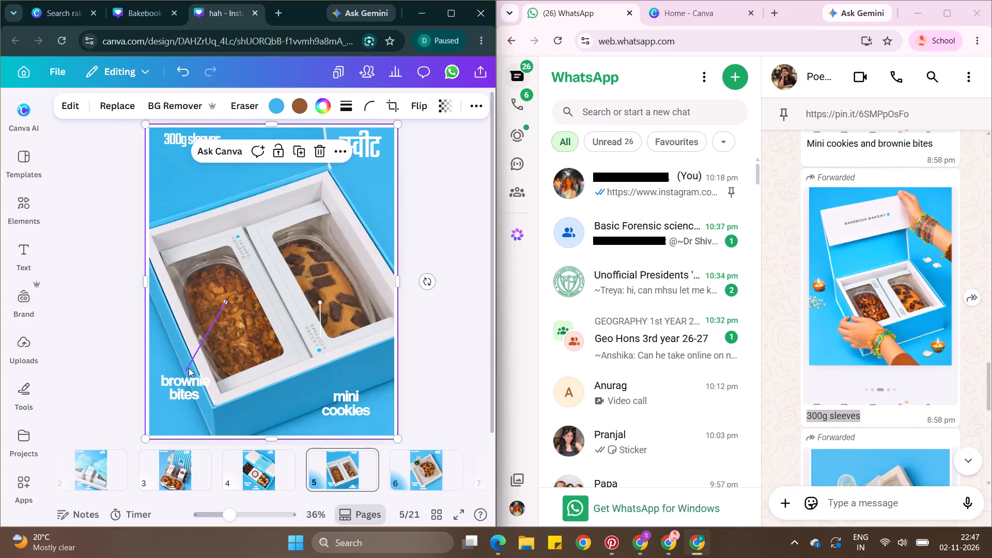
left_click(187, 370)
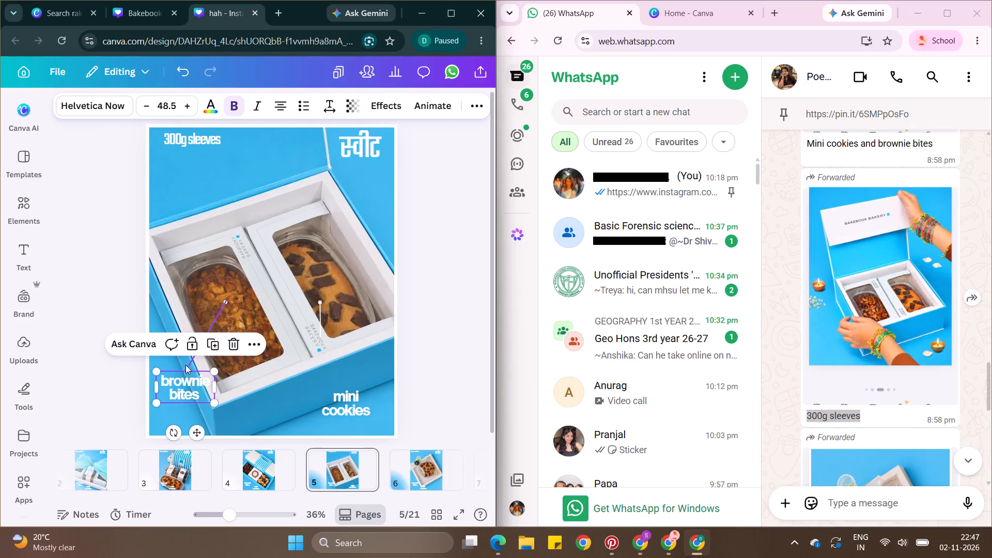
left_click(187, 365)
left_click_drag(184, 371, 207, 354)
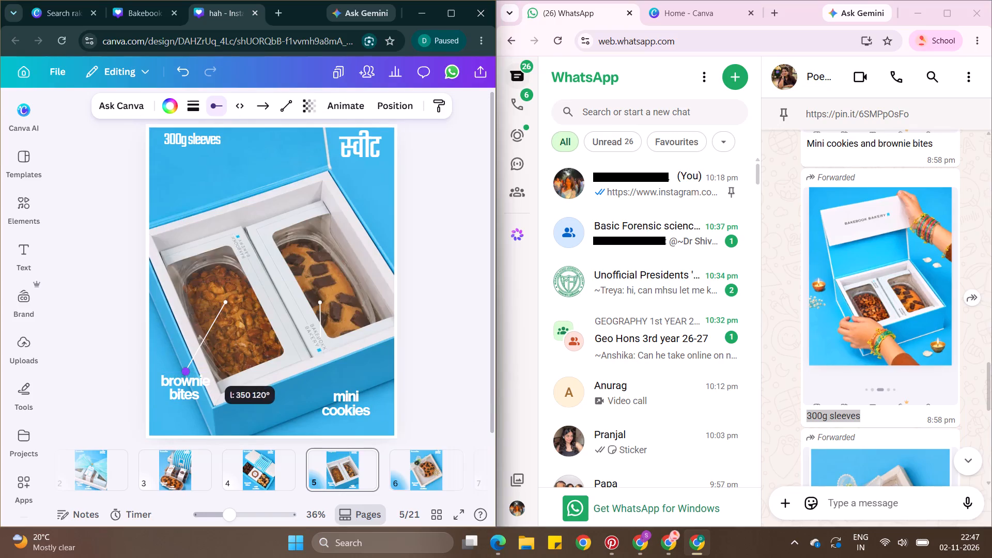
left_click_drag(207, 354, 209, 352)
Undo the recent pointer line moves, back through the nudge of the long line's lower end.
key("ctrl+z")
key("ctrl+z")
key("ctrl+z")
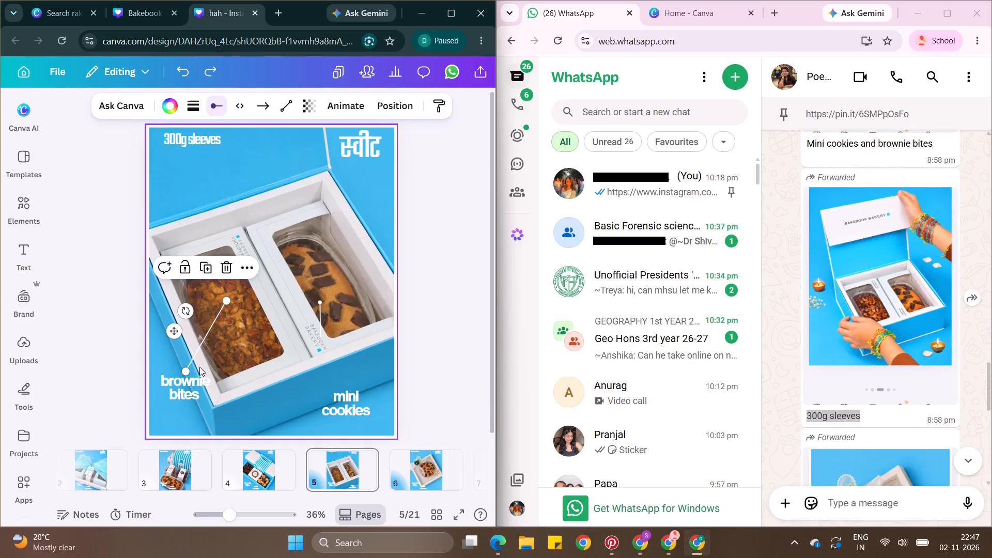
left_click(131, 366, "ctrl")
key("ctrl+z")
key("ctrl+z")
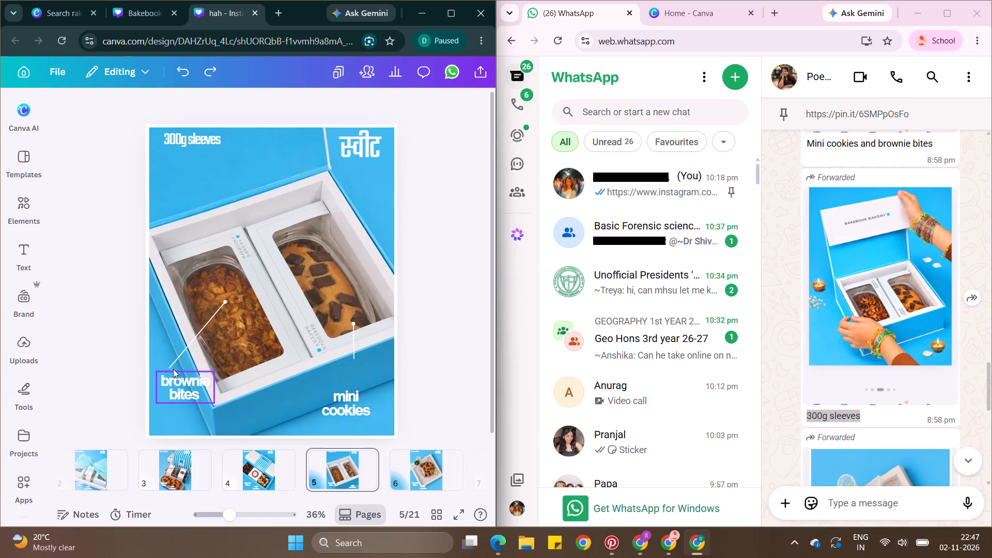
Join the lower ends of both pointer lines just above "mini cookies", with the short line's upper end raised on the chocolate-chunk loaf.
left_click(171, 366)
left_click_drag(171, 366, 346, 371)
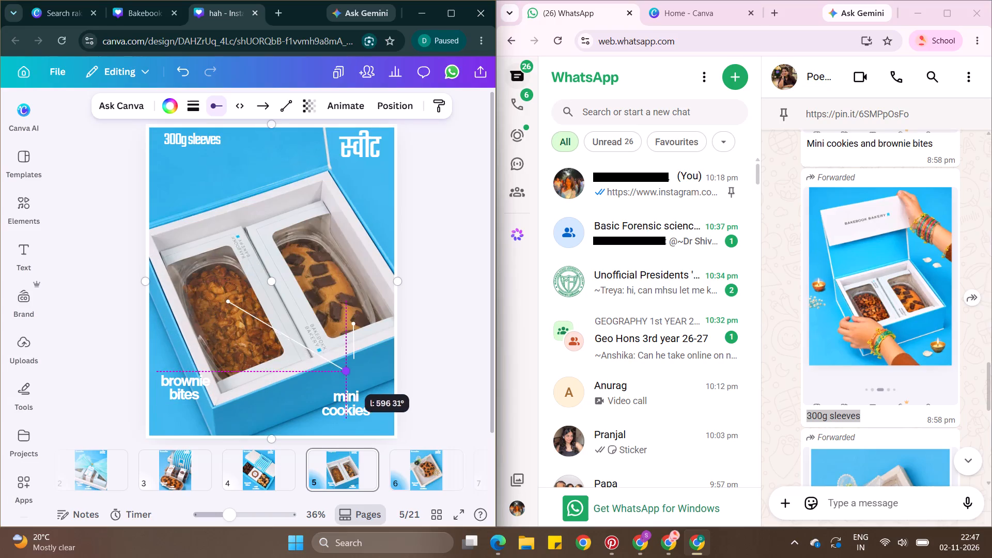
left_click_drag(346, 371, 353, 377)
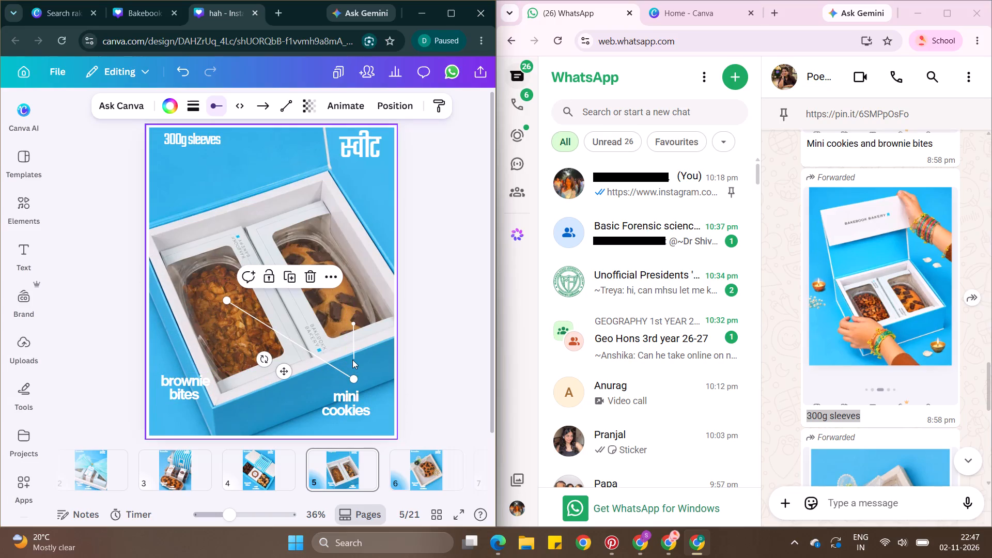
left_click_drag(351, 327, 351, 312)
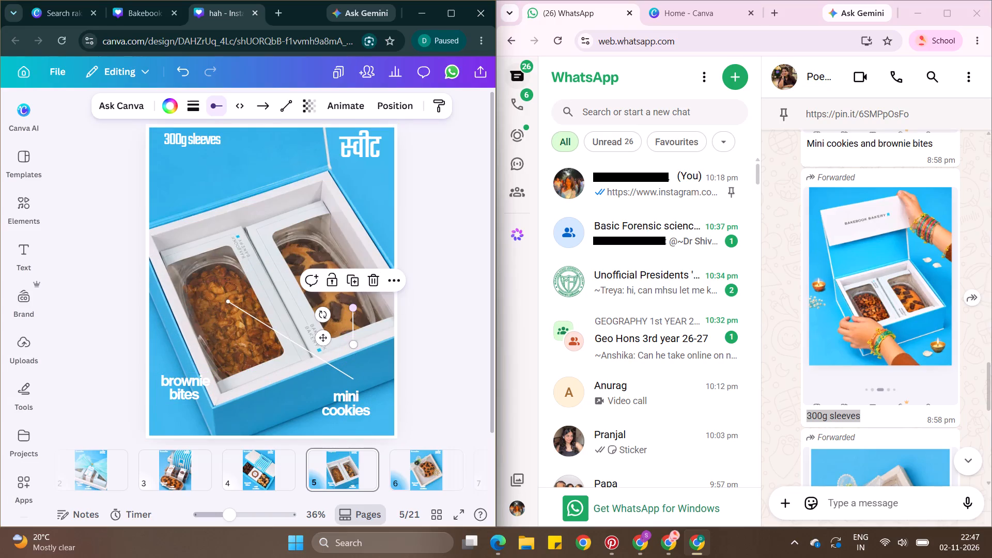
left_click_drag(352, 340, 352, 378)
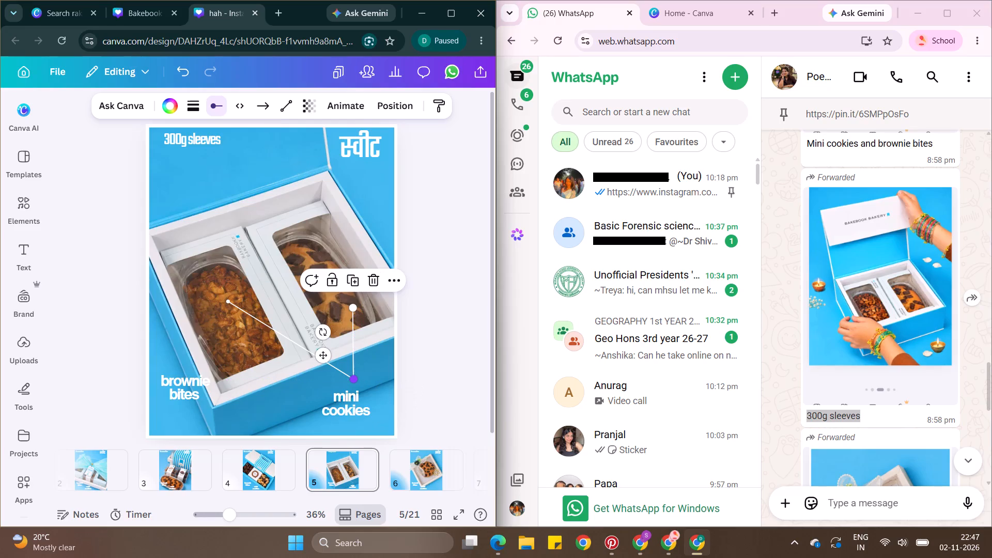
Take the text out of the "300g sleeves" heading and replace the "mini cookies" label's text with "300g sleeves".
left_click_drag(203, 136, 345, 298)
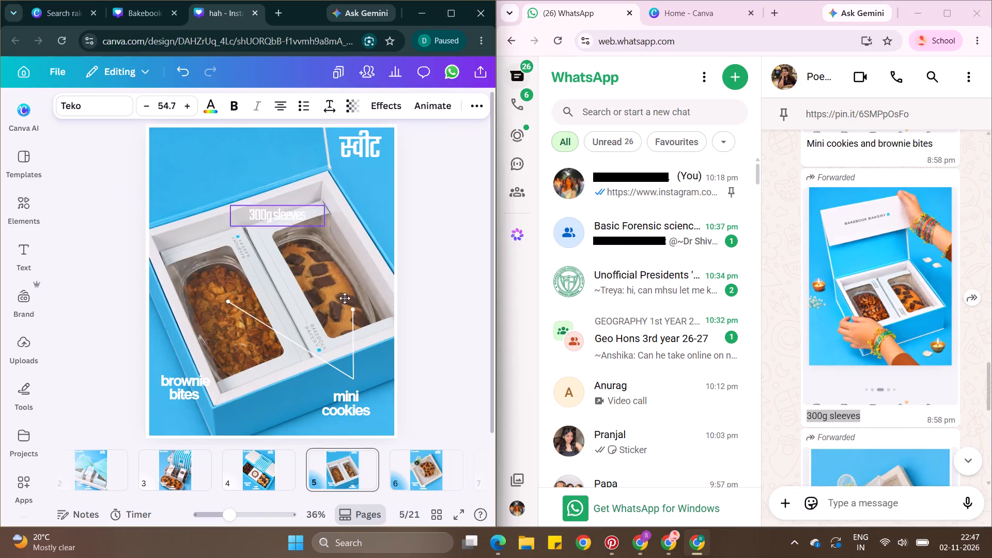
left_click_drag(345, 298, 342, 395)
double_click(335, 396)
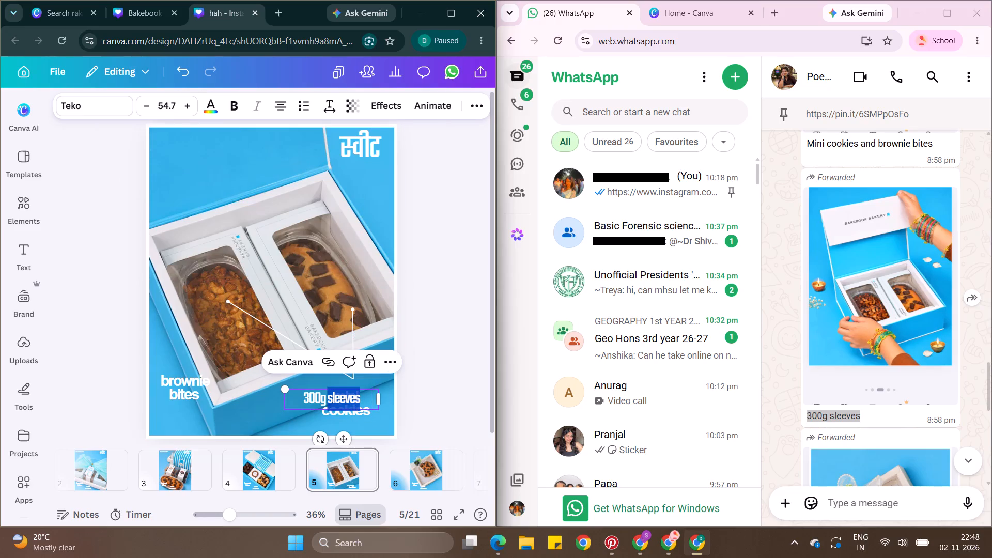
key("ctrl+a")
key("ctrl+c")
key("BackSpace")
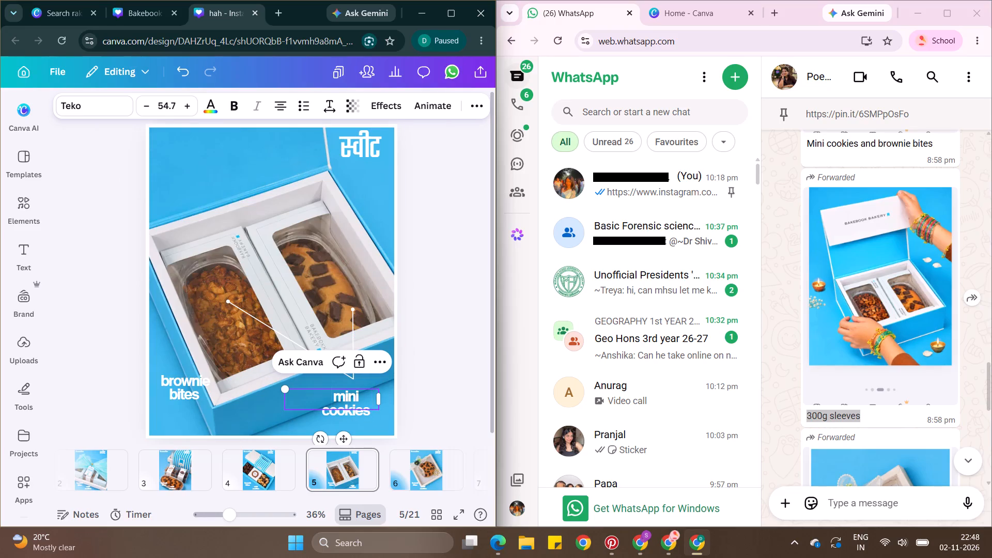
double_click(348, 414)
key("ctrl+v")
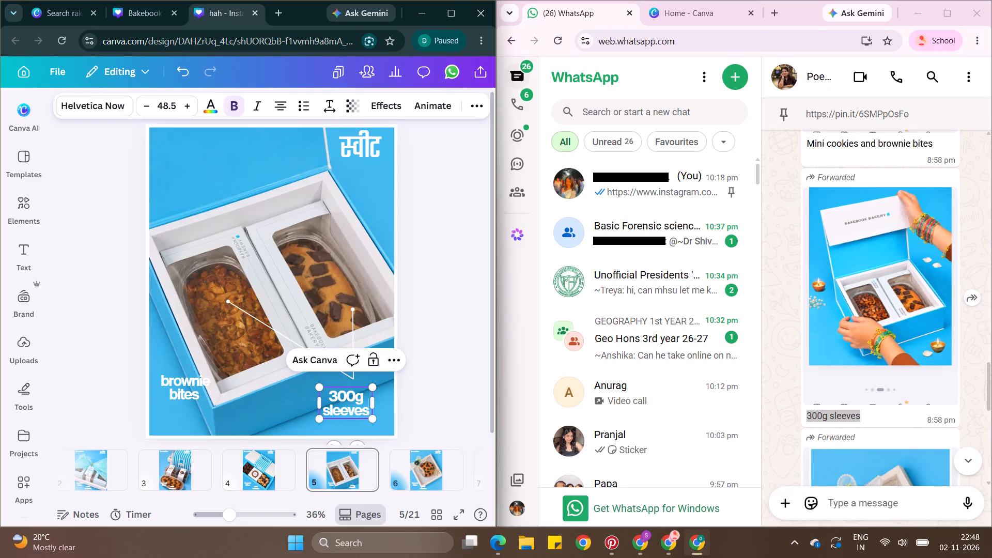
Delete the "brownie bites" label from page 5.
left_click(184, 386)
key("BackSpace")
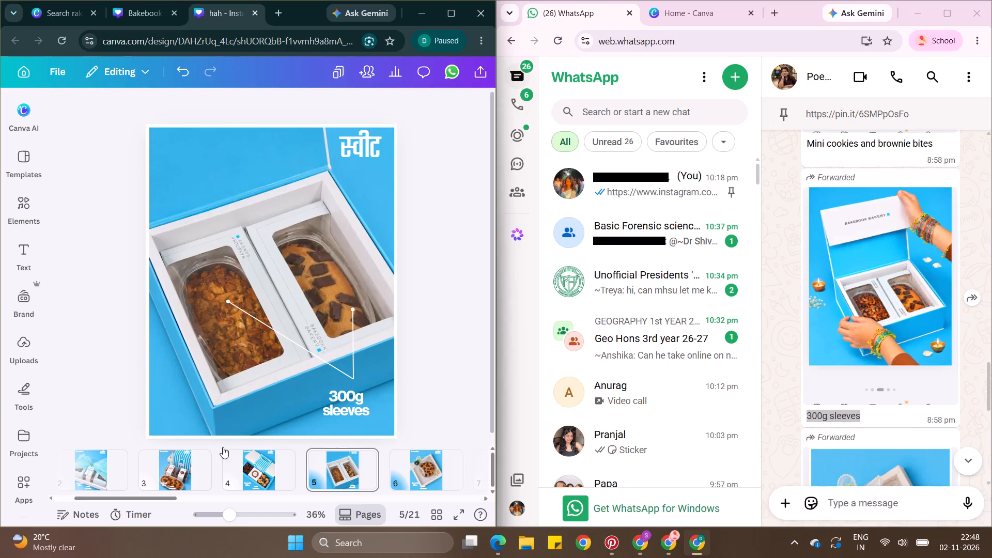
Copy the "the sweet box" heading from page 4 and paste it on page 5.
left_click(263, 457)
left_click(198, 139)
key("ctrl+c")
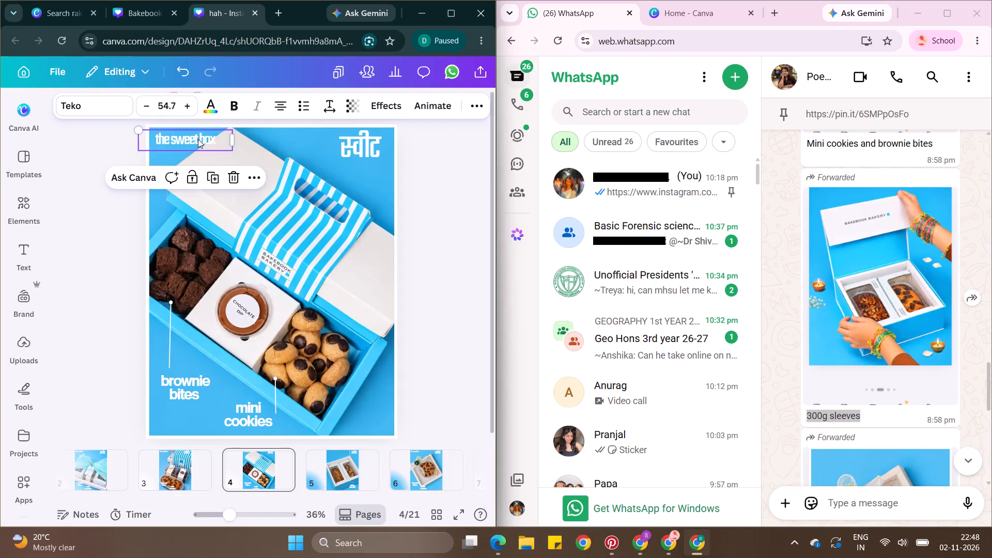
left_click(348, 458)
key("ctrl+v")
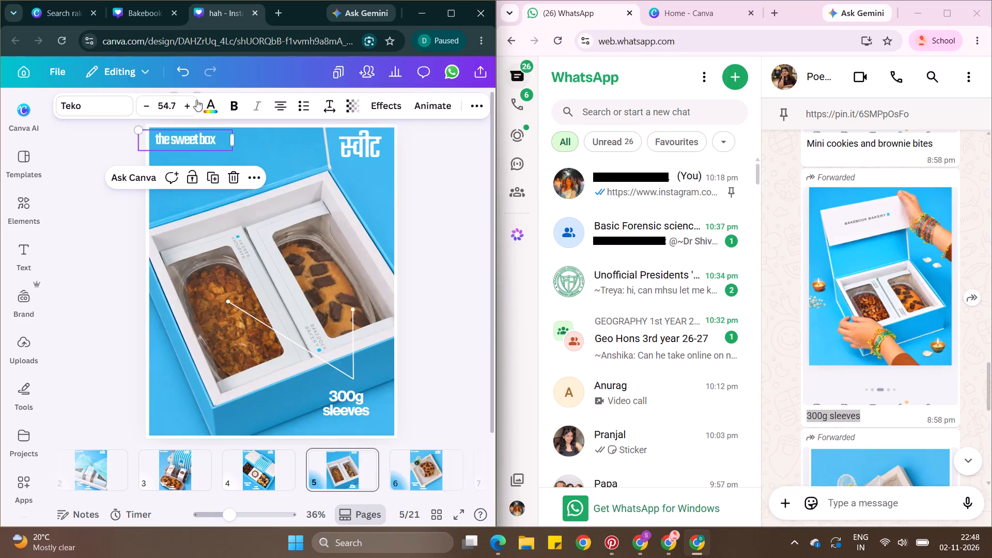
Change the pasted "the sweet box" heading on page 5 to "hamper".
double_click(193, 143)
type("hamper")
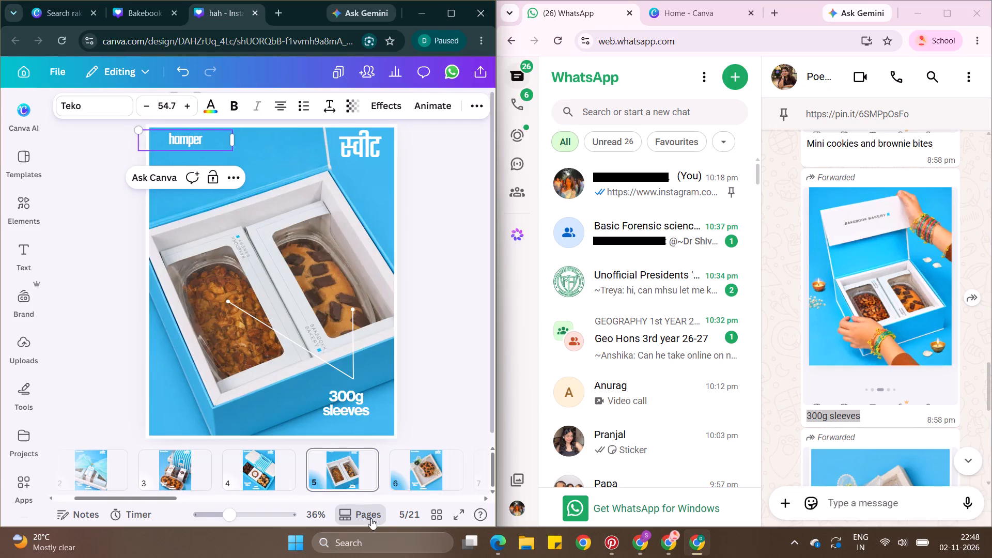
Check the cake photo's caption in the WhatsApp chat and change page 6's "the sweet box" heading to "½ kg cake".
left_click(412, 477)
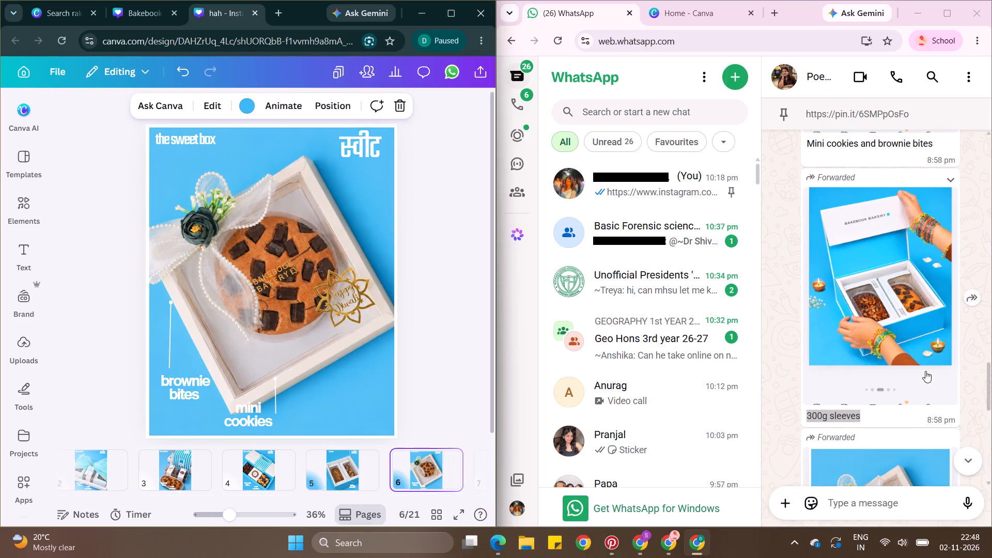
scroll(931, 376, "down", 3)
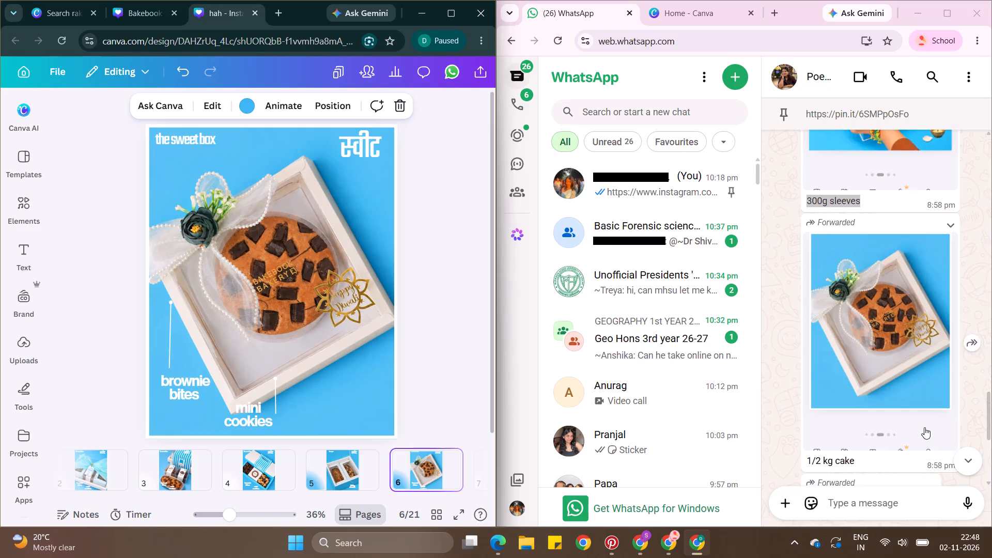
scroll(924, 427, "down", 1)
double_click(189, 146)
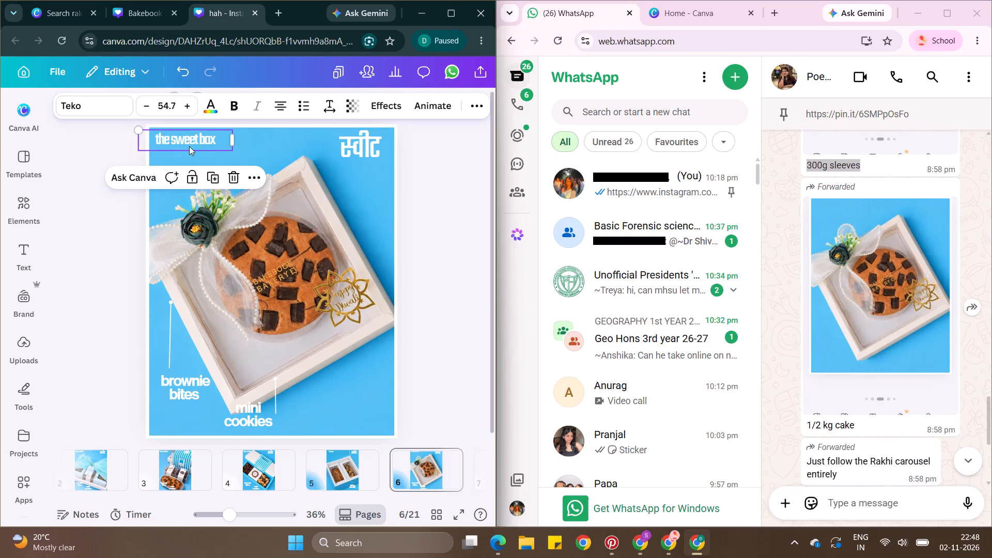
key("1")
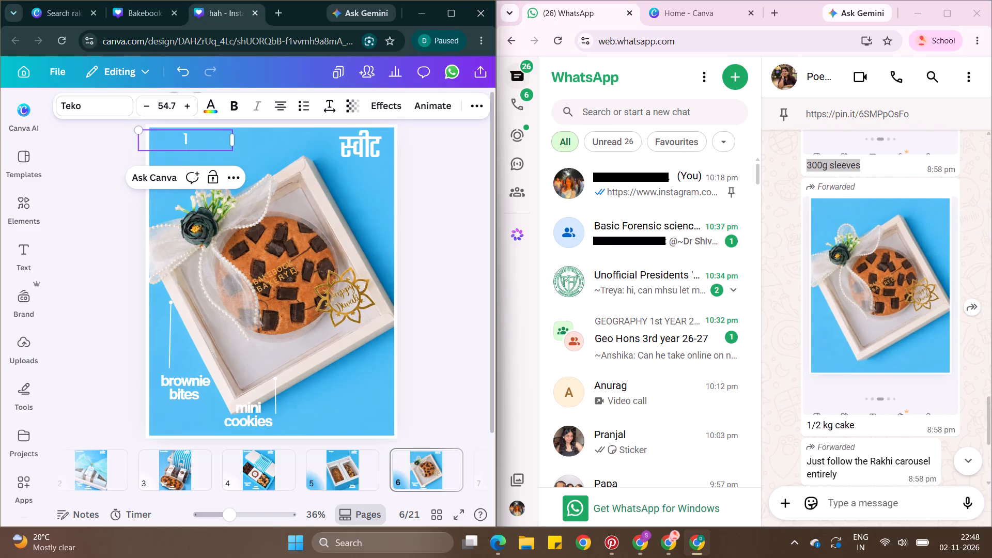
key("slash")
type("s")
key("space")
key("BackSpace")
key("BackSpace")
type("2")
key("space")
type("kg cake")
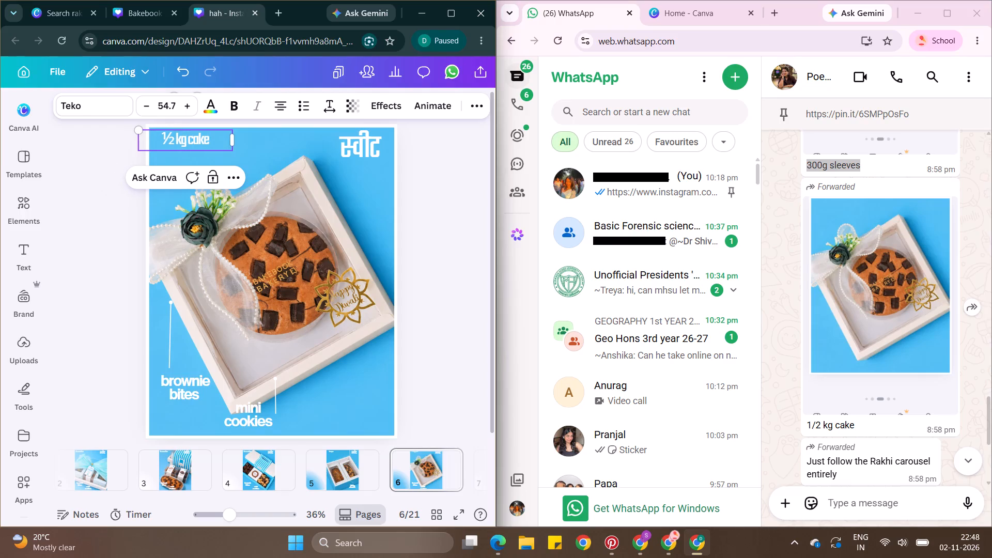
Consult page 8 of the Bakebook design, then copy the heading text on the hah design's page 6 and replace it with "hamper".
left_click(139, 0)
left_click(141, 11)
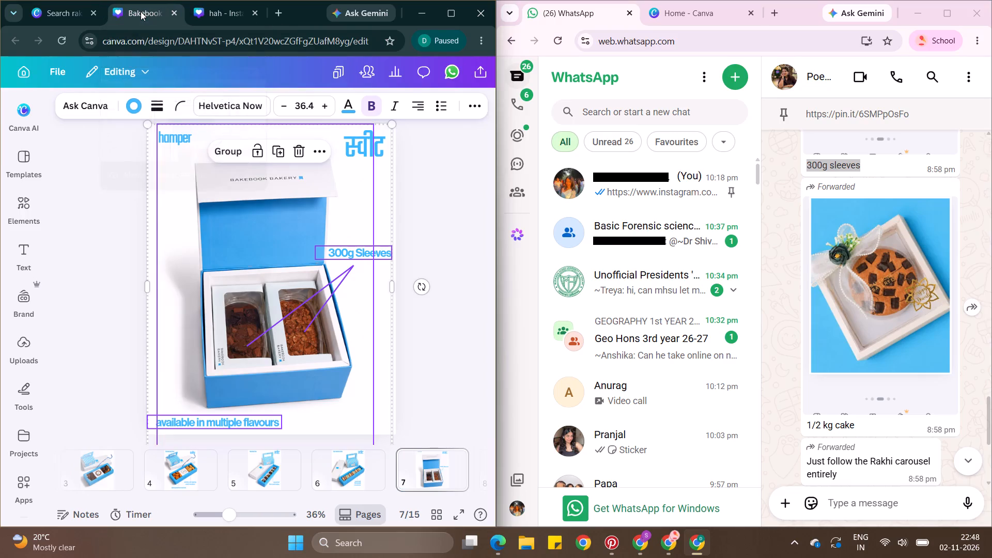
scroll(370, 461, "left", 2)
left_click(401, 475)
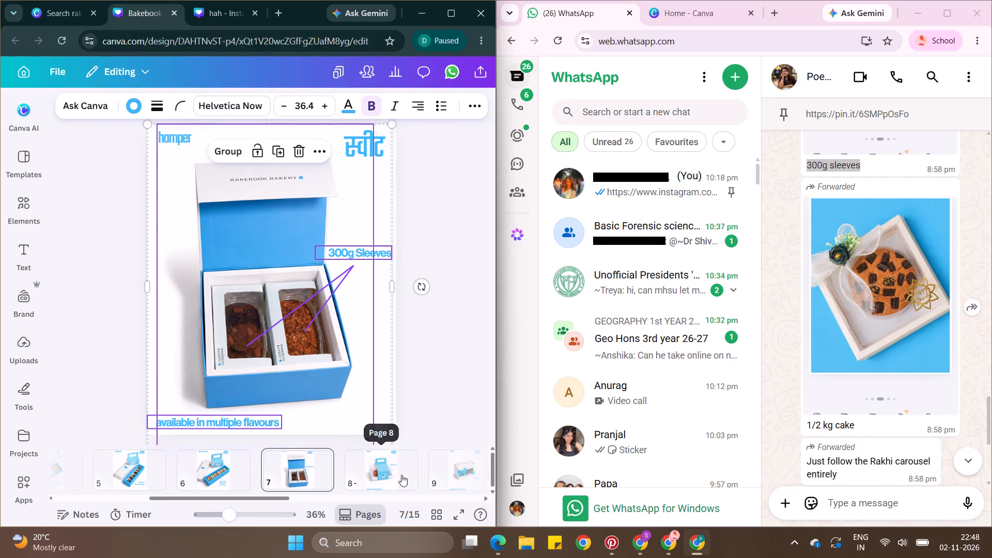
scroll(401, 475, "left", 1)
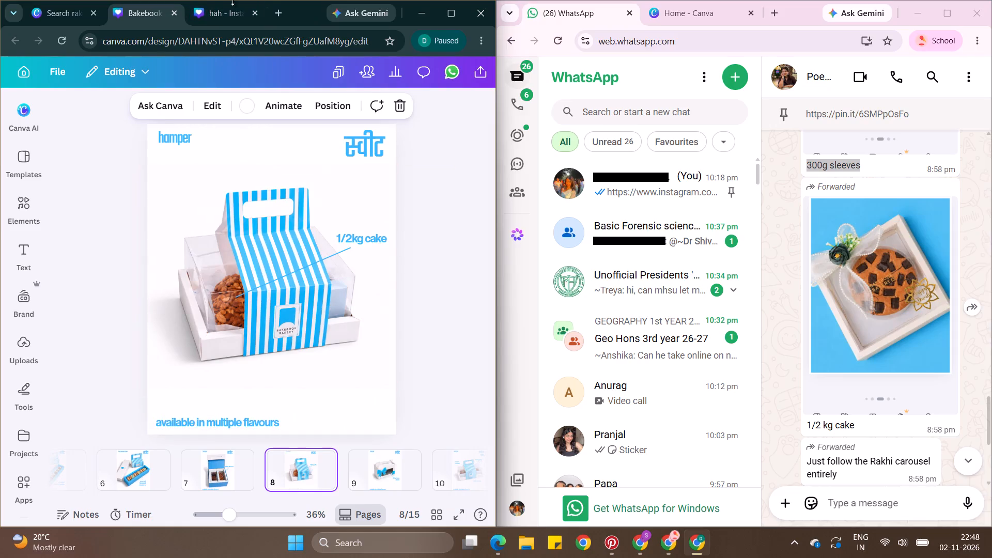
left_click(195, 10)
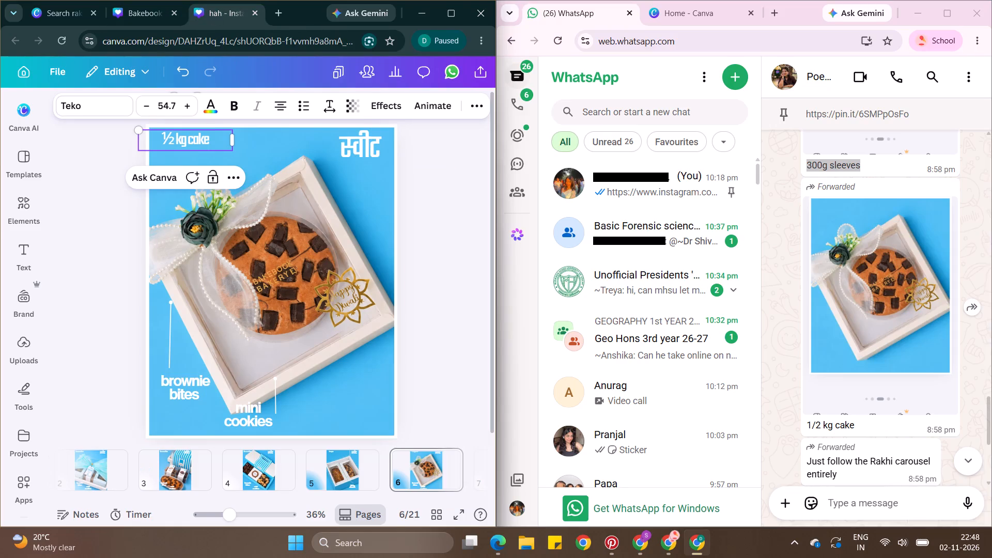
double_click(210, 137)
left_click(214, 141)
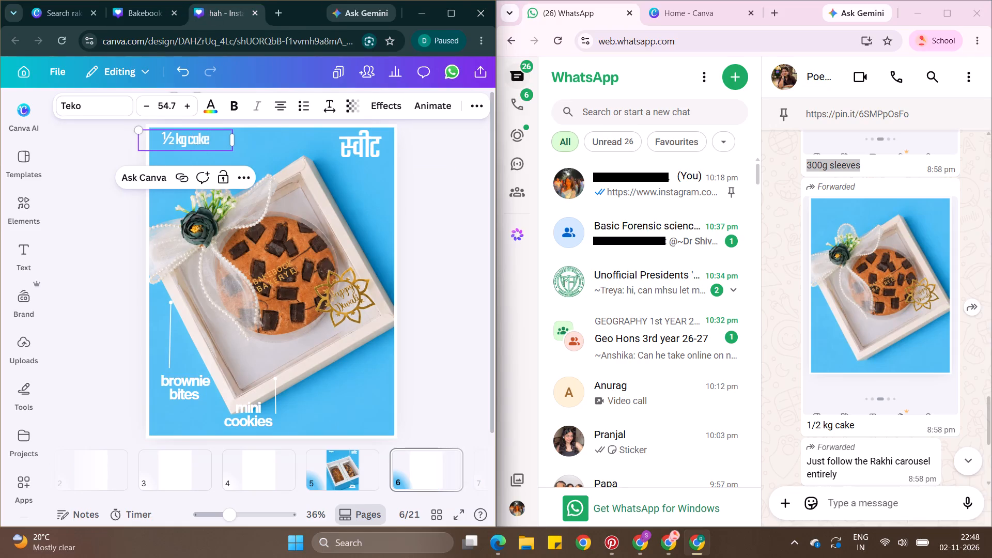
left_click_drag(214, 141, 146, 146)
key("ctrl+c")
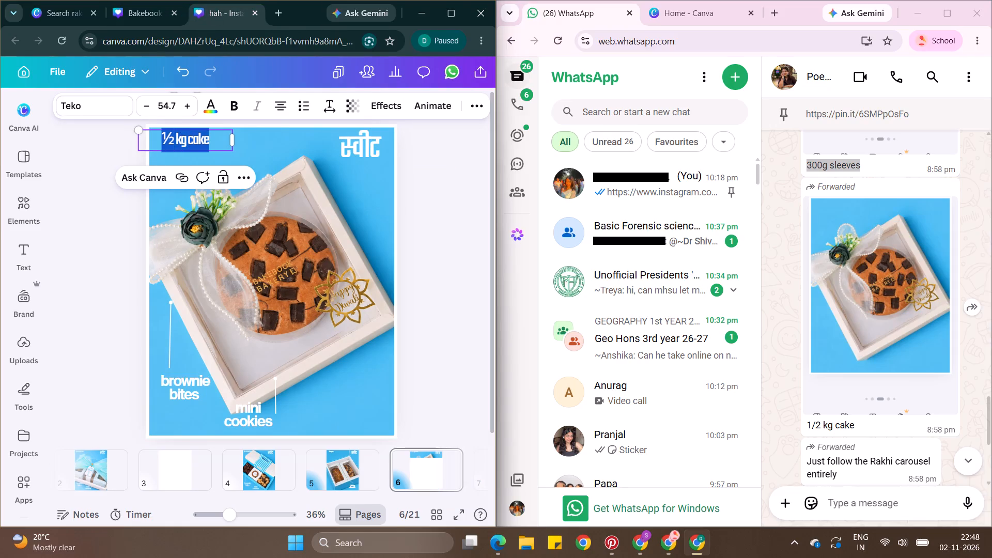
key("BackSpace")
type("hamper")
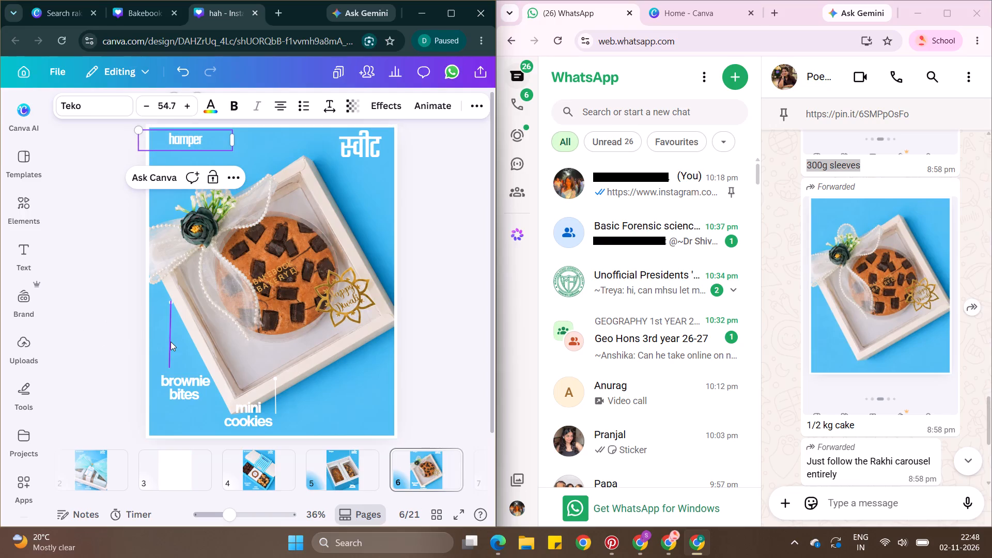
Move the pointer line above "brownie bites" onto the cake and extend its lower end straight down to a length of about 386.
left_click_drag(171, 342, 304, 359)
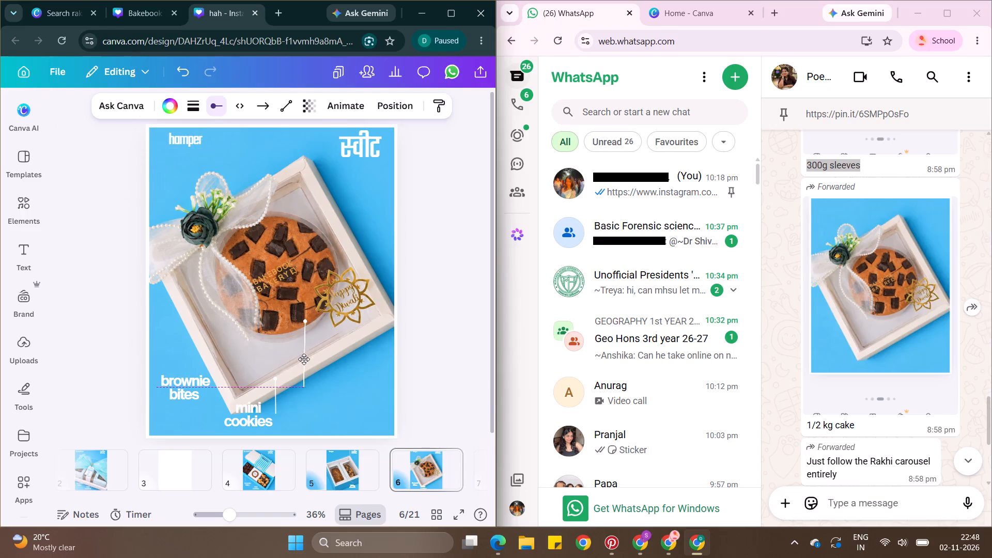
left_click_drag(304, 359, 301, 353)
left_click_drag(301, 379, 300, 403)
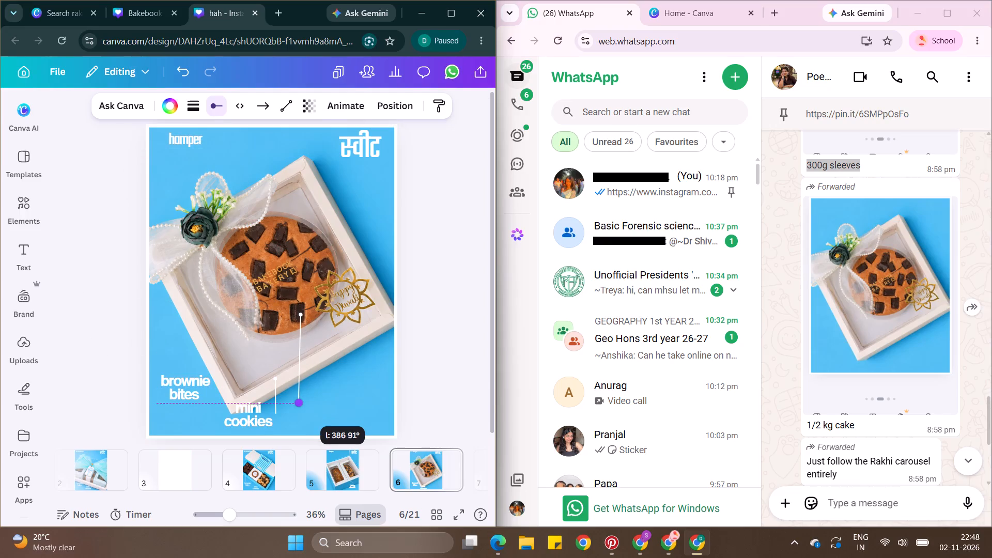
left_click_drag(300, 403, 300, 404)
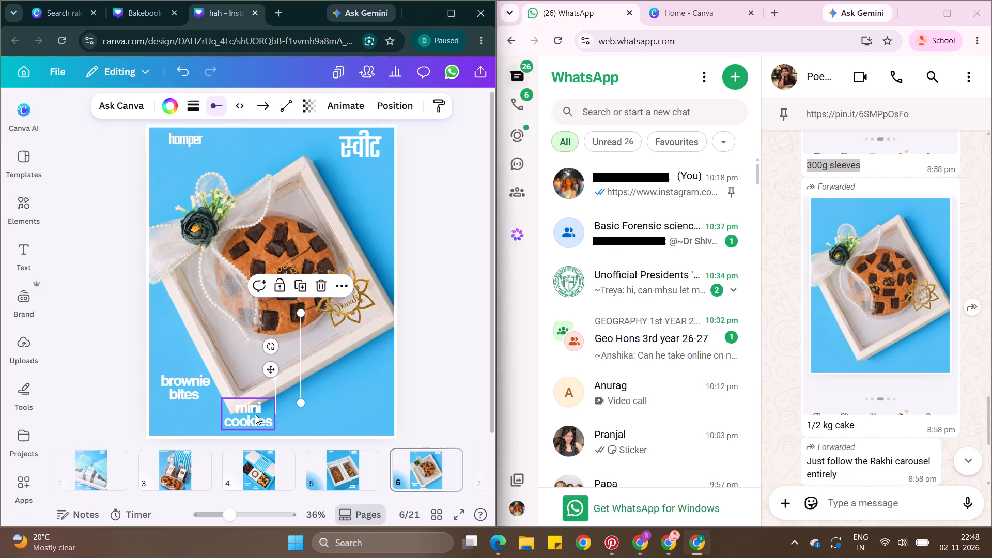
Move the "mini cookies" label beside the pointer line's lower end and replace its text with the copied "½ kg cake".
left_click_drag(256, 415, 334, 404)
double_click(334, 404)
key("ctrl+v")
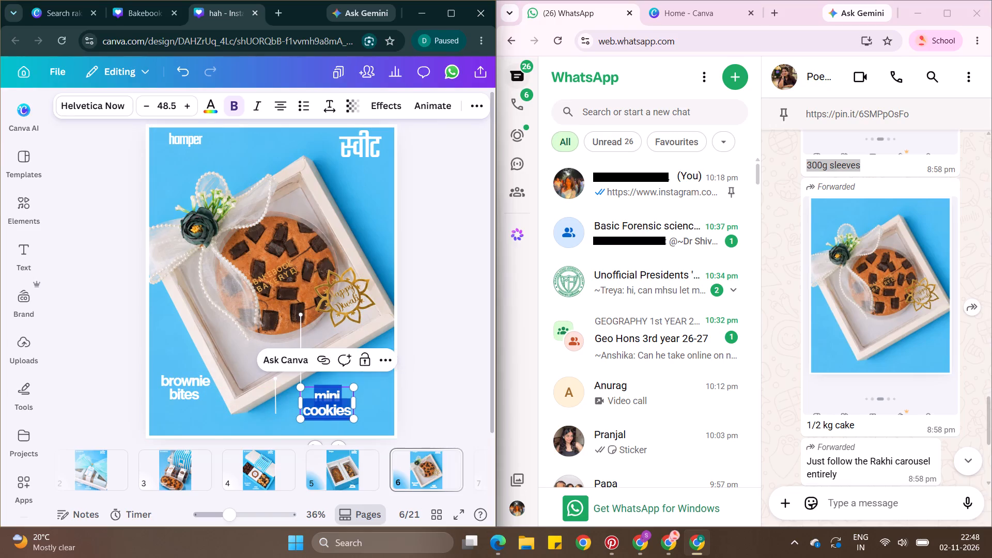
Delete the leftover short pointer line and the "brownie bites" label from page 6.
left_click(274, 395)
key("BackSpace")
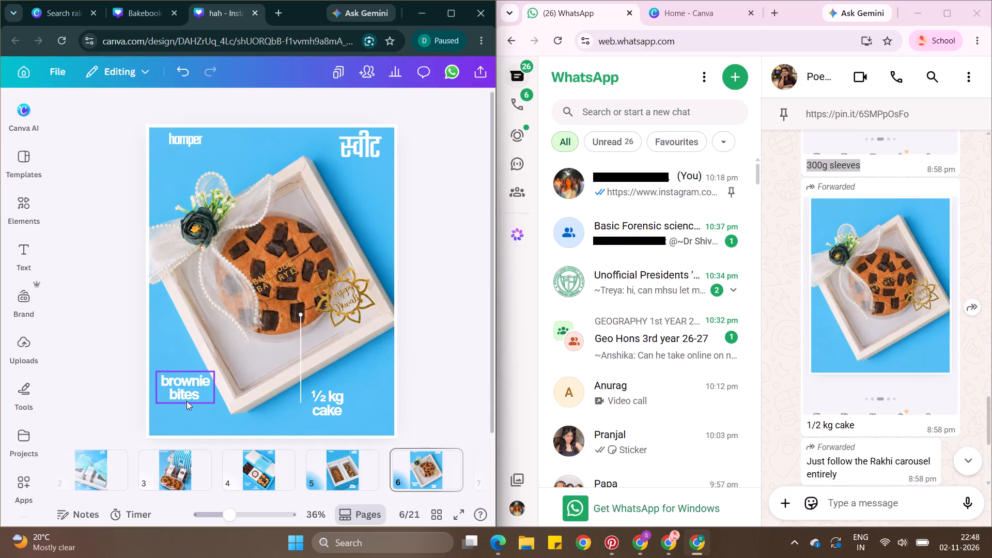
left_click(185, 399)
key("BackSpace")
scroll(287, 485, "left", 1)
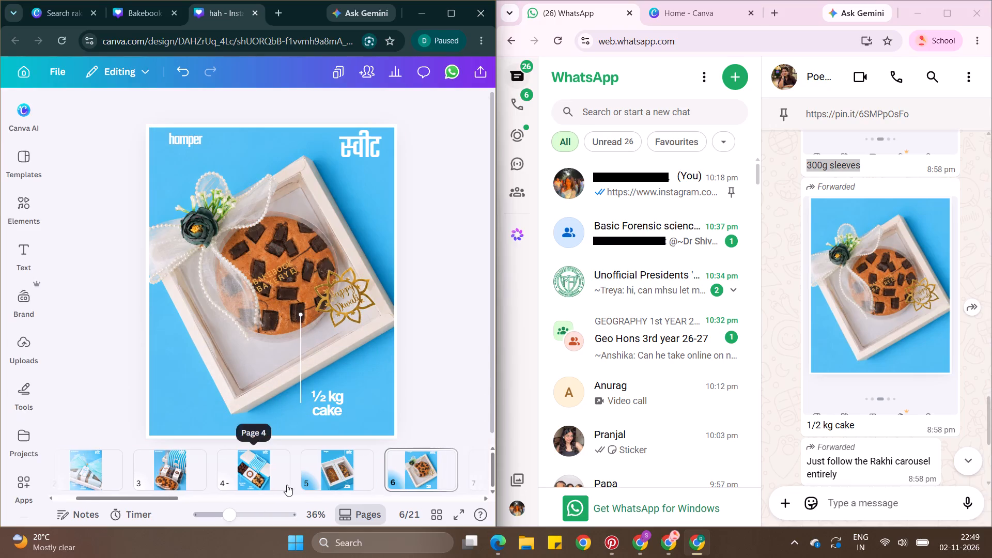
scroll(287, 485, "left", 1)
scroll(342, 470, "right", 1)
left_click(246, 469)
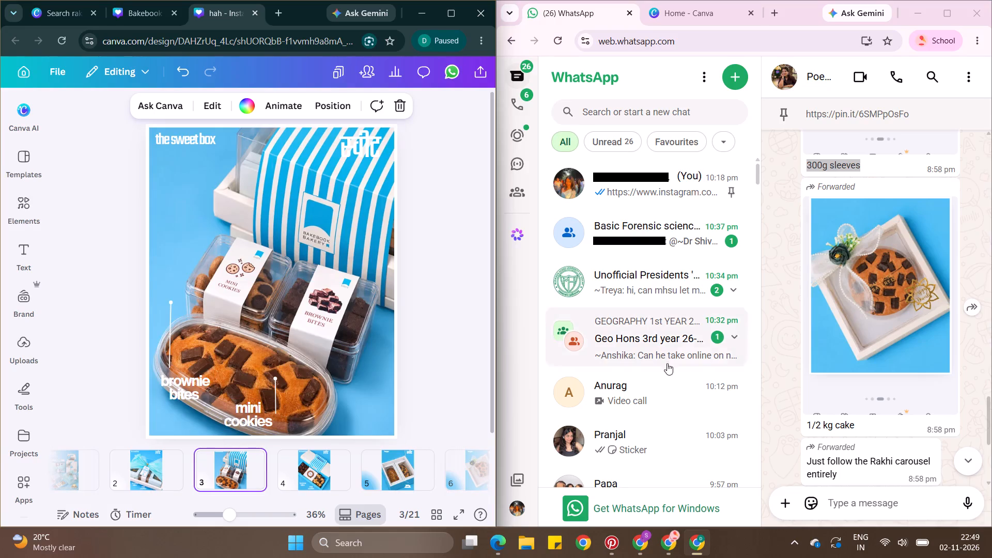
scroll(794, 367, "down", 1)
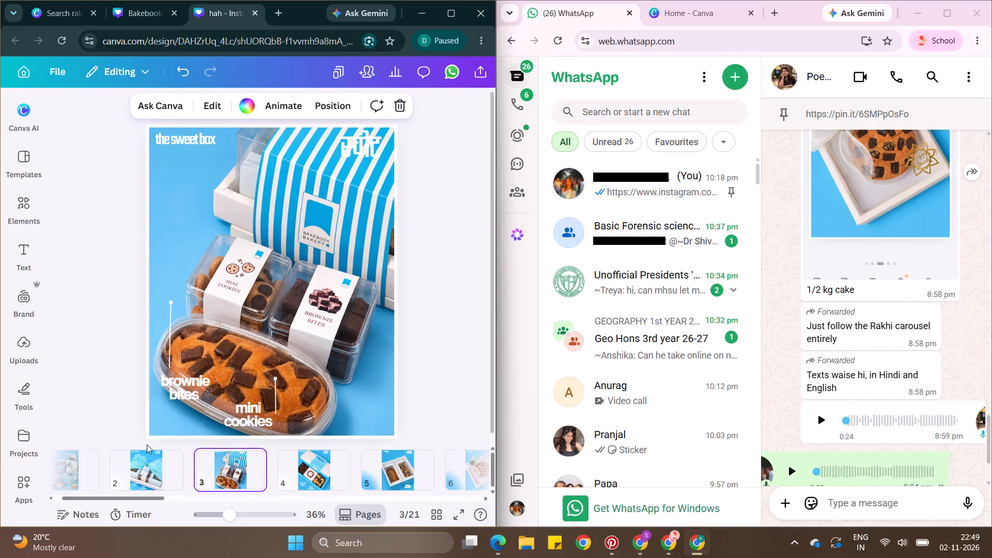
left_click(148, 470)
key("Right")
key("Left")
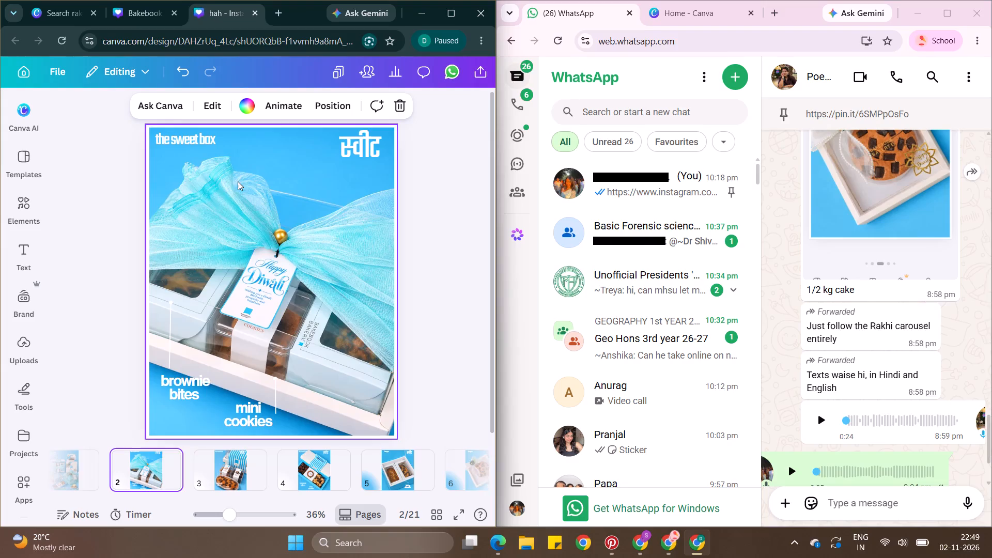
left_click(228, 457)
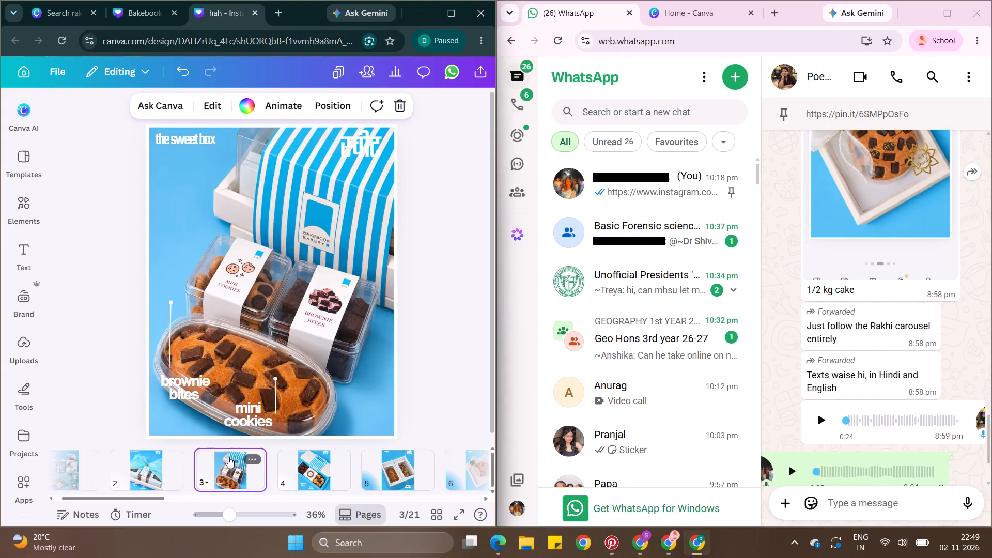
left_click(175, 469)
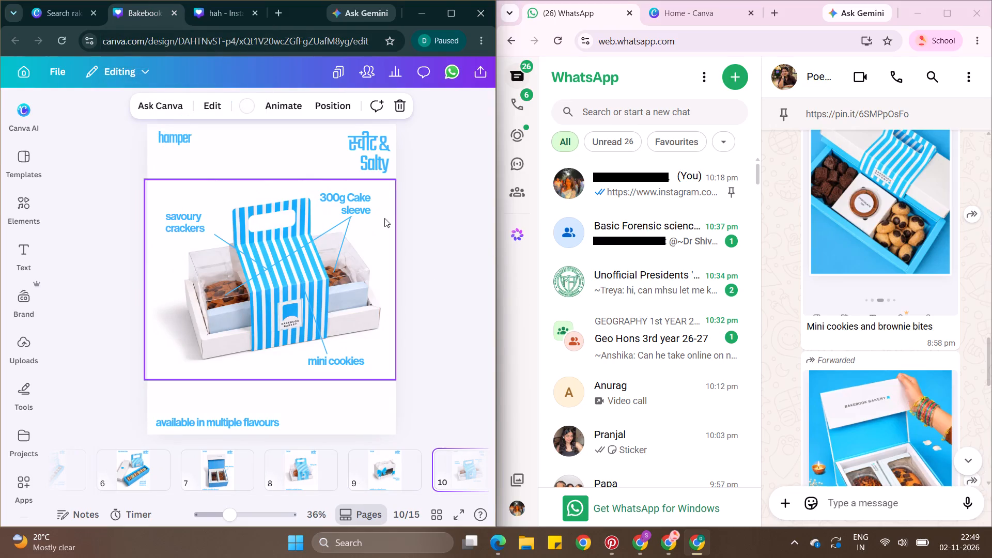
left_click(135, 18)
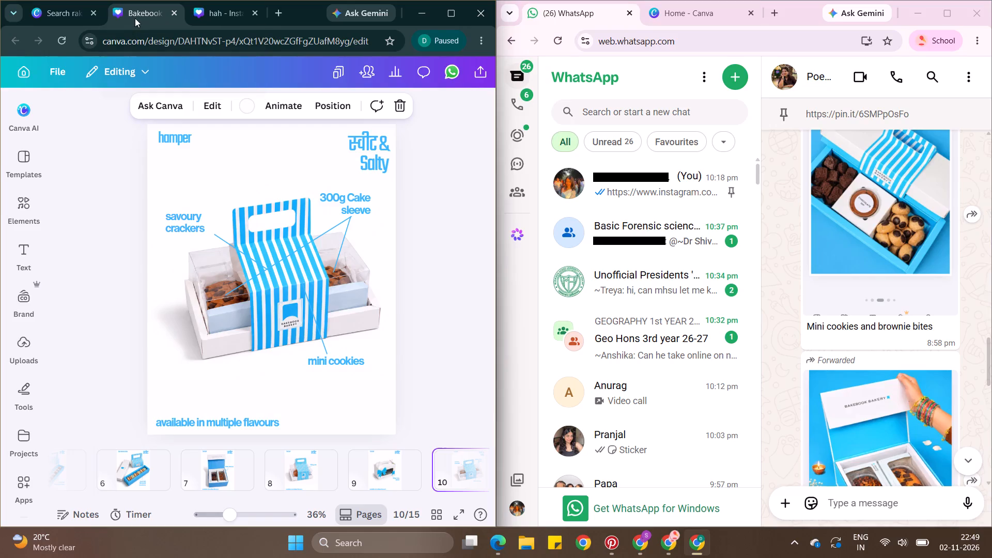
left_click(209, 1)
left_click(214, 12)
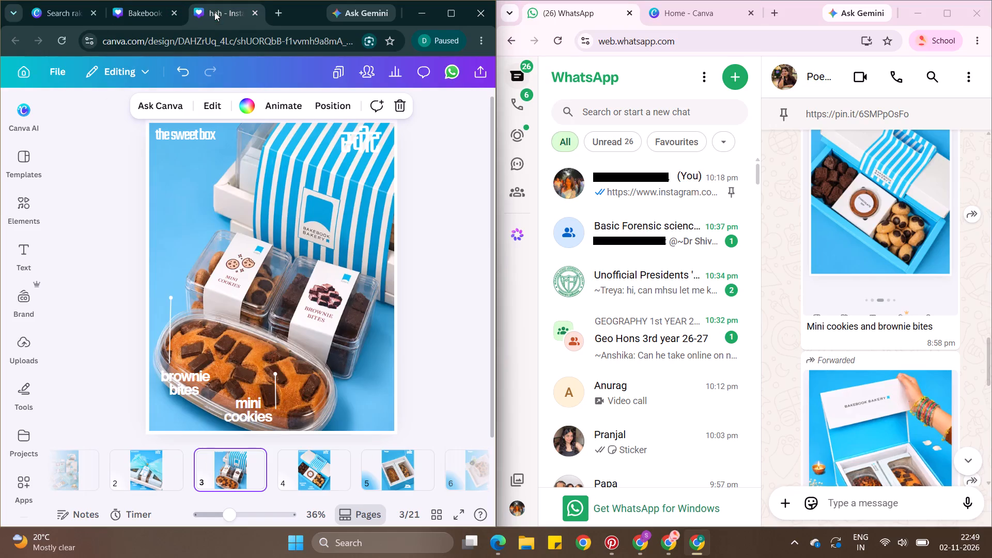
Move page 2, the ribbon-tied box with the Happy Diwali tag, to a later place in the hah design's page order.
left_click(160, 460)
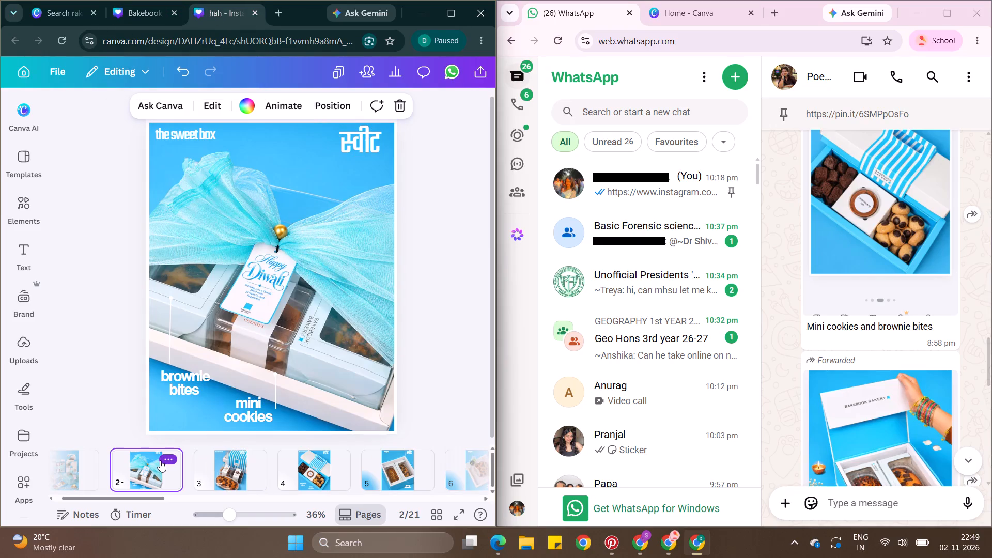
left_click_drag(160, 460, 183, 462)
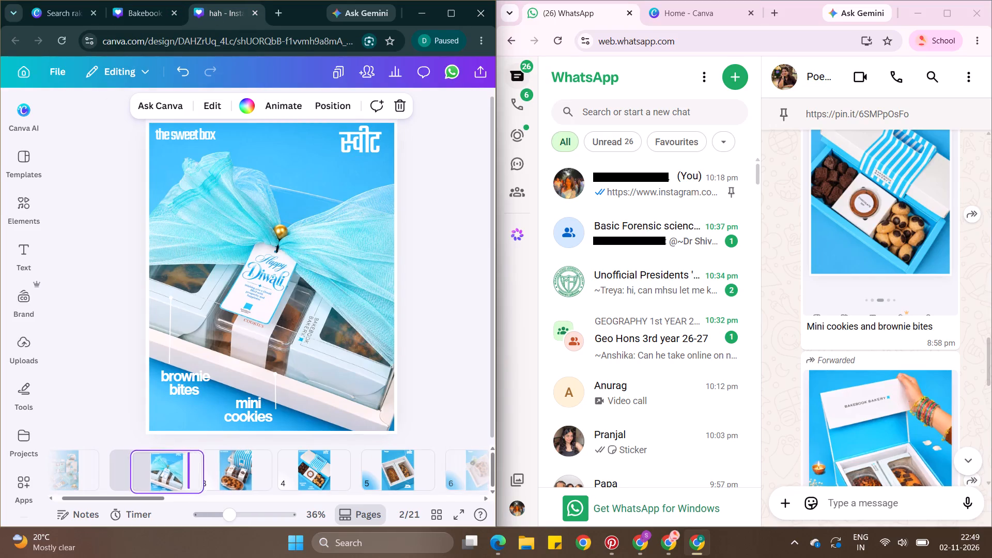
left_click_drag(183, 462, 131, 433)
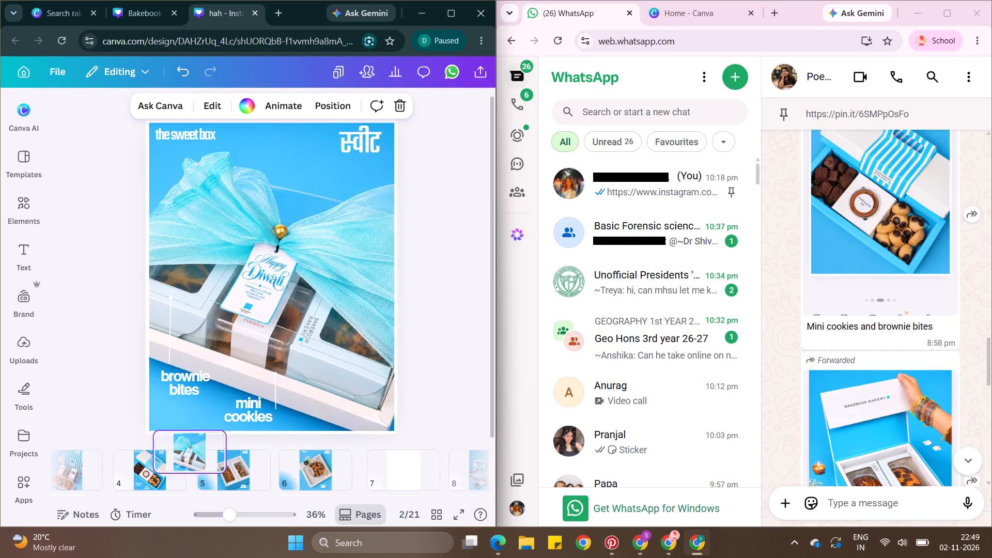
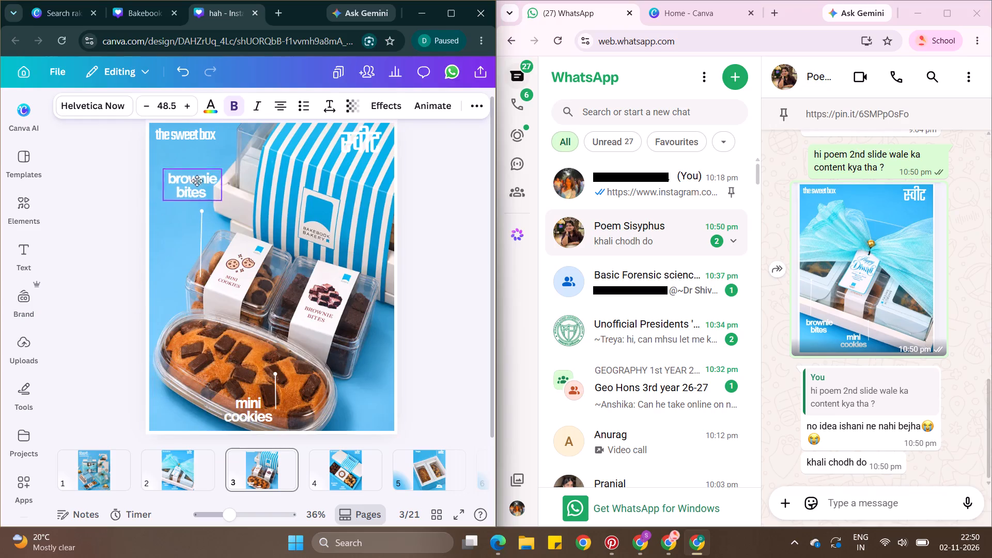
left_click_drag(197, 181, 190, 199)
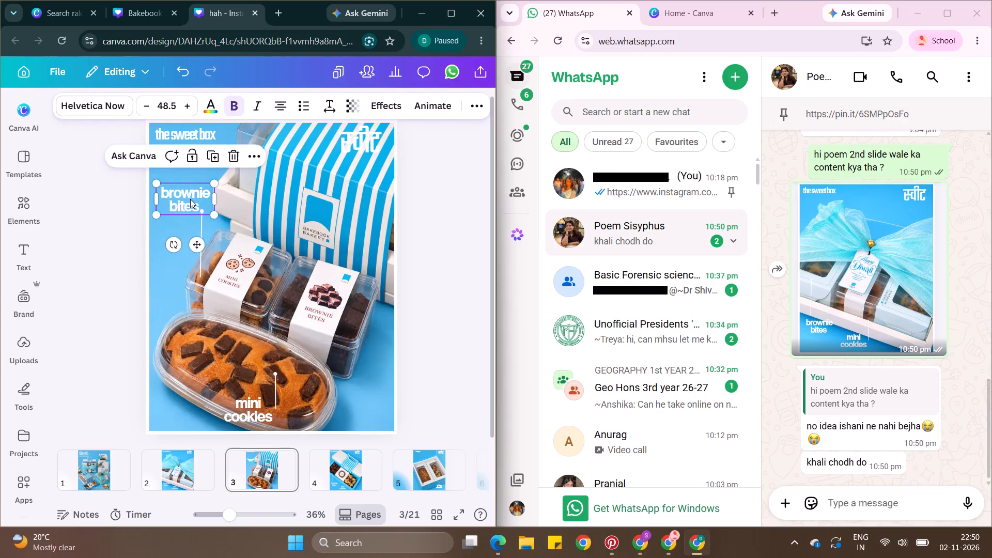
left_click_drag(190, 199, 182, 210)
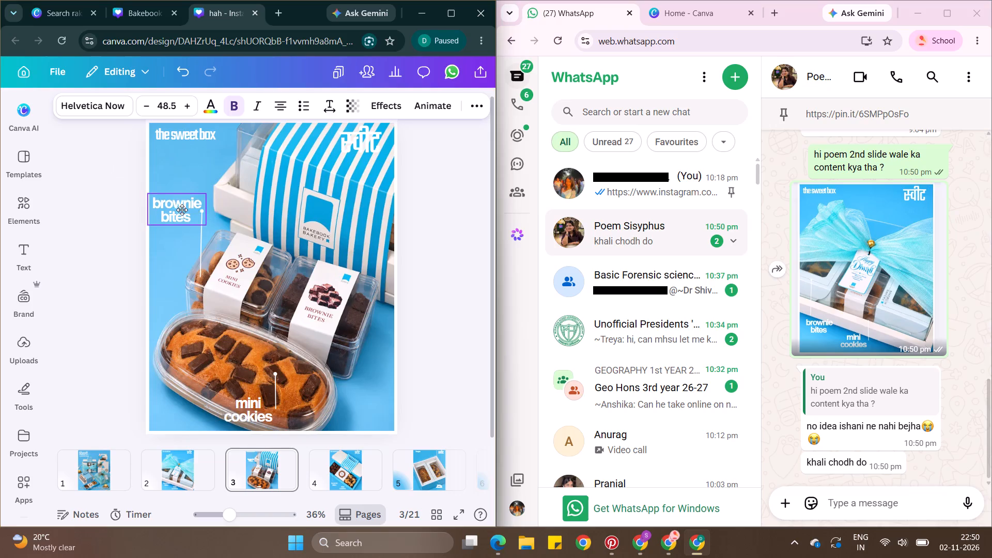
left_click_drag(182, 210, 189, 185)
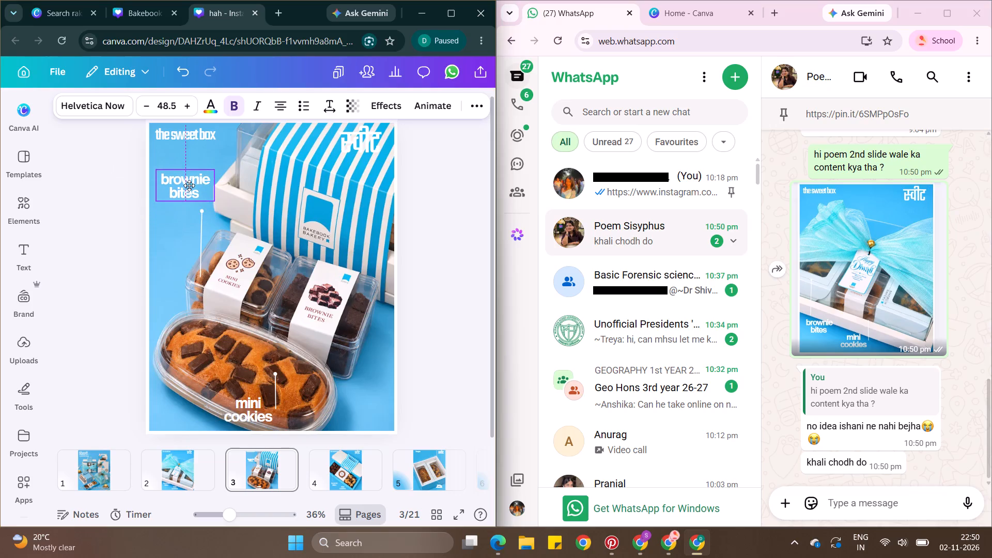
left_click_drag(189, 185, 193, 189)
left_click_drag(202, 250, 199, 252)
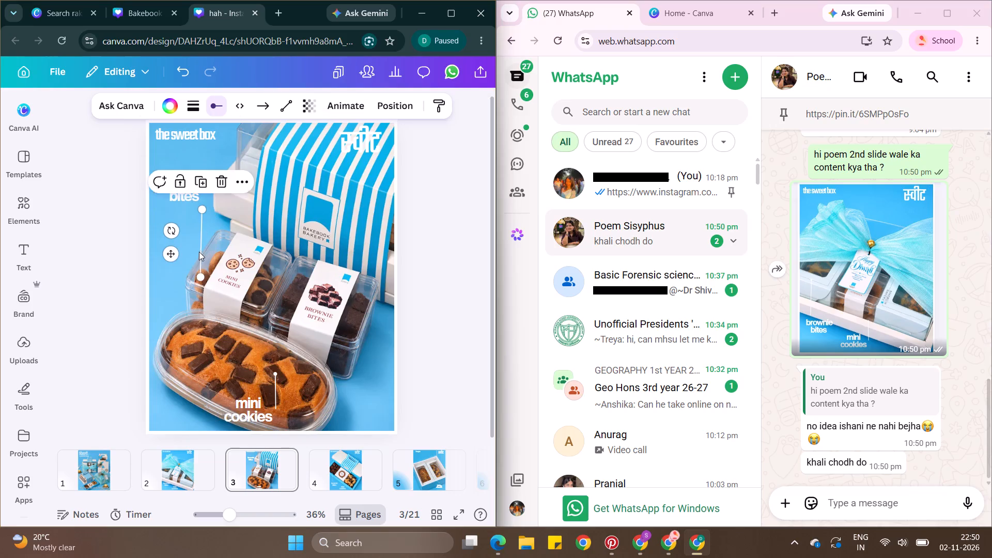
left_click_drag(199, 252, 195, 253)
left_click_drag(194, 194, 194, 199)
left_click(194, 199)
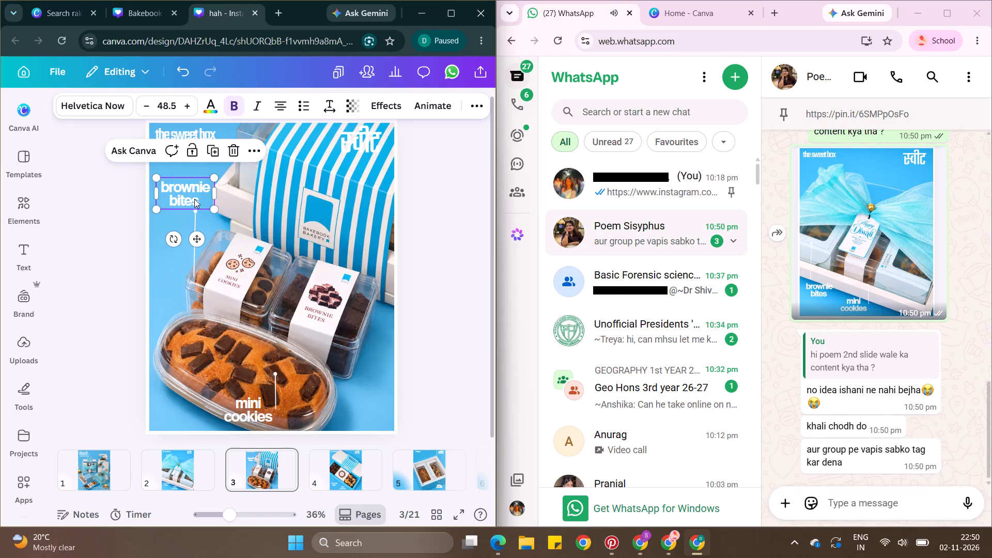
left_click(352, 477)
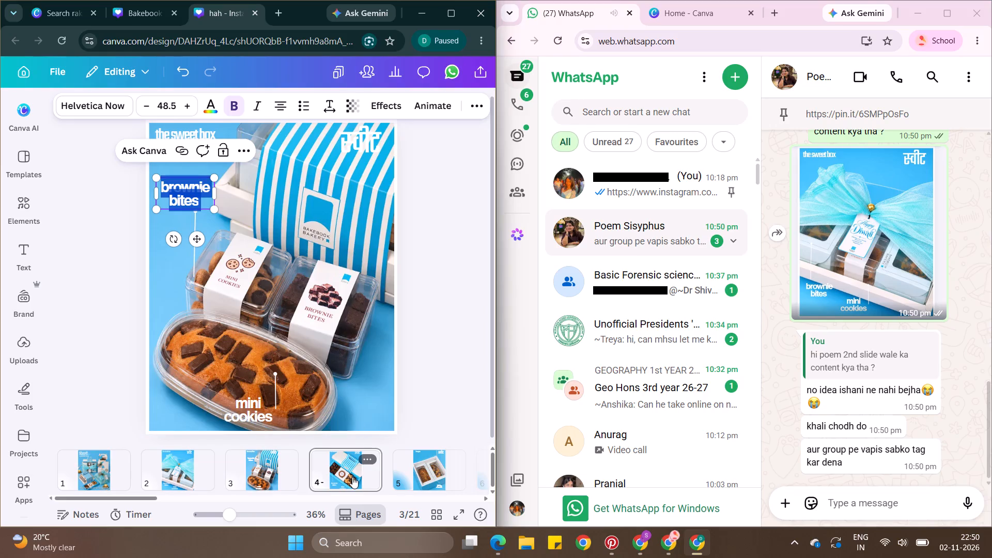
left_click(280, 477)
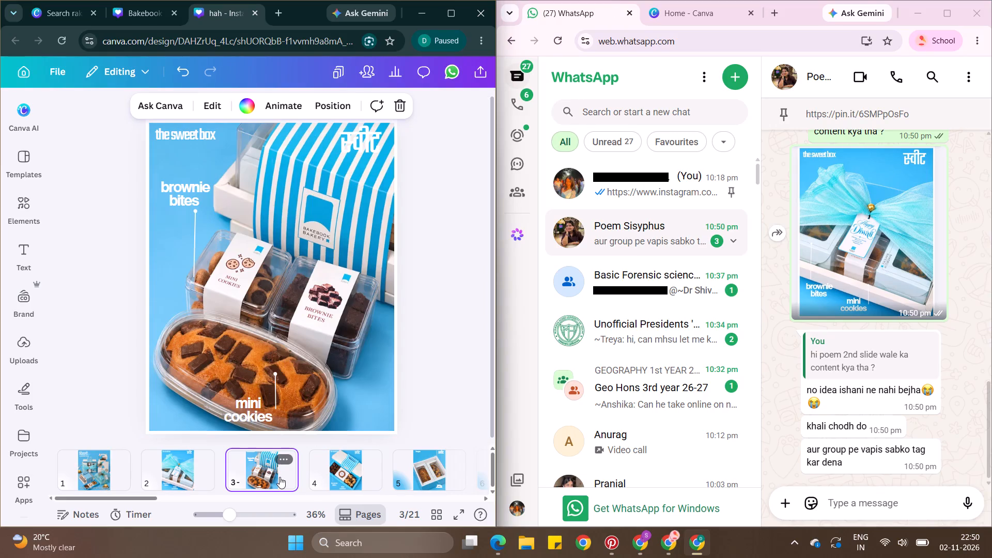
Swap the labels on page 3, placing "mini cookies" above the raised pointer line and "brownie bites" below the brownie bites box.
left_click_drag(259, 411, 204, 223)
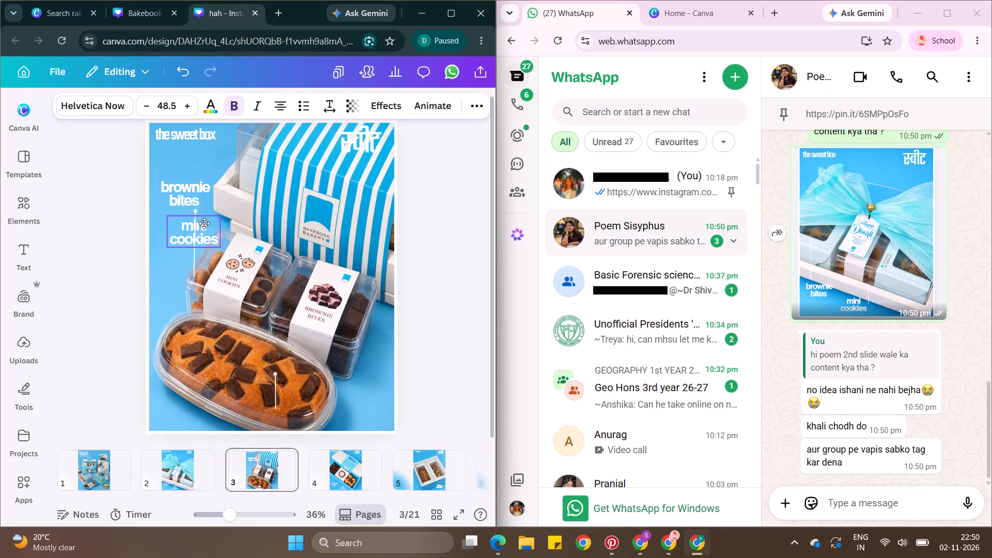
left_click_drag(204, 223, 206, 171)
left_click_drag(188, 196, 337, 376)
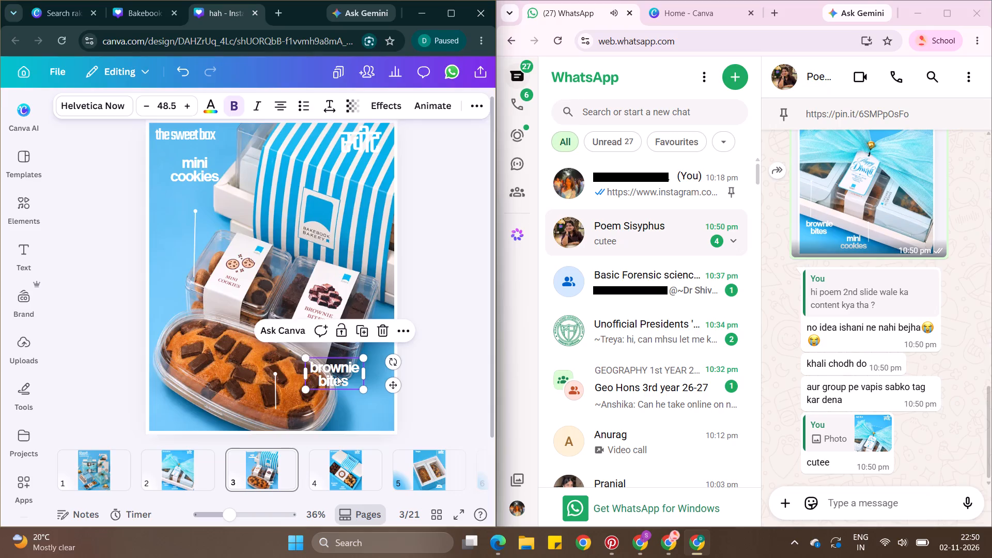
Move the "mini cookies" label on page 3 down to sit just above the upper end of its pointer line.
left_click_drag(190, 171, 180, 192)
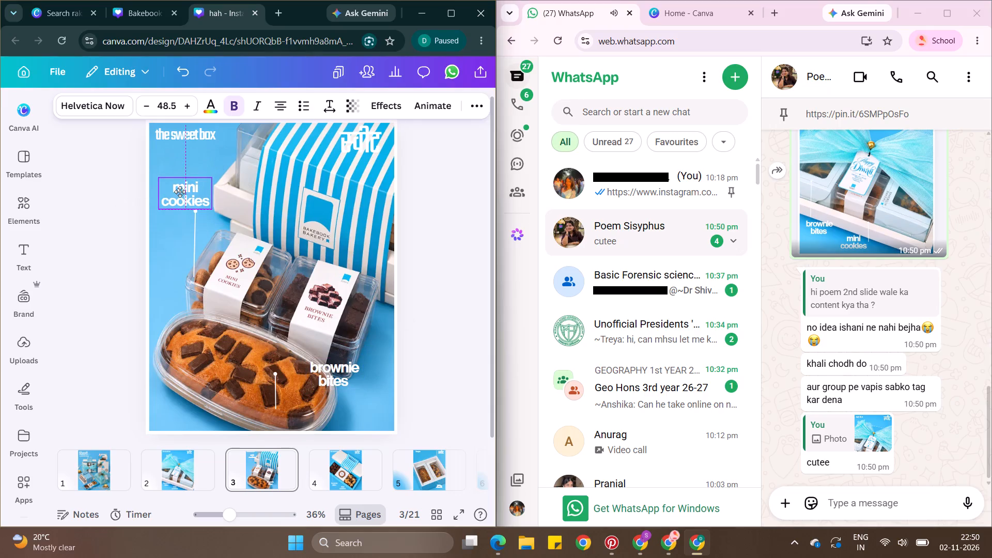
left_click_drag(180, 192, 180, 191)
Move the short pointer line from the cake to the brownie box's lower corner and place the "brownie bites" label beneath it.
left_click_drag(276, 396, 347, 364)
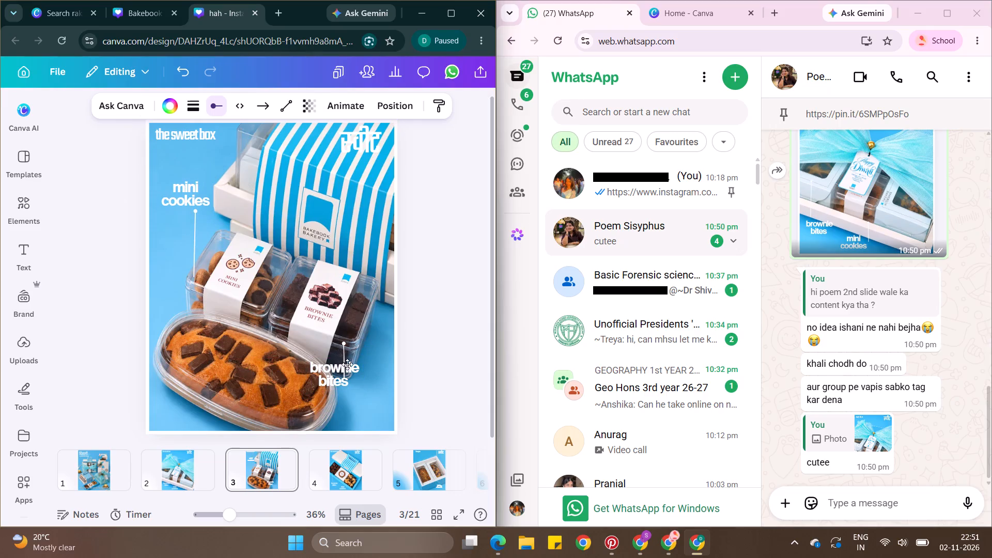
left_click_drag(347, 364, 366, 342)
left_click_drag(351, 374, 370, 378)
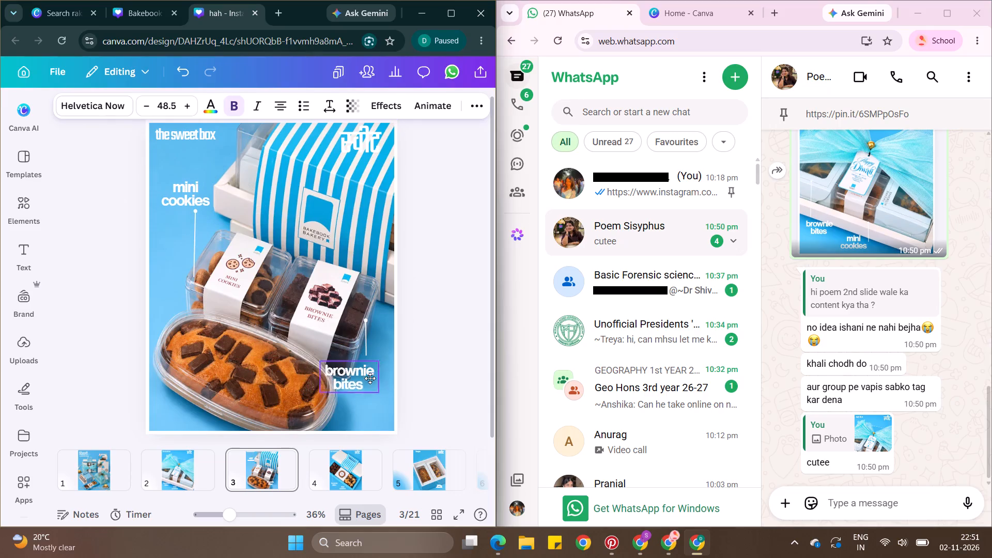
left_click_drag(370, 378, 378, 376)
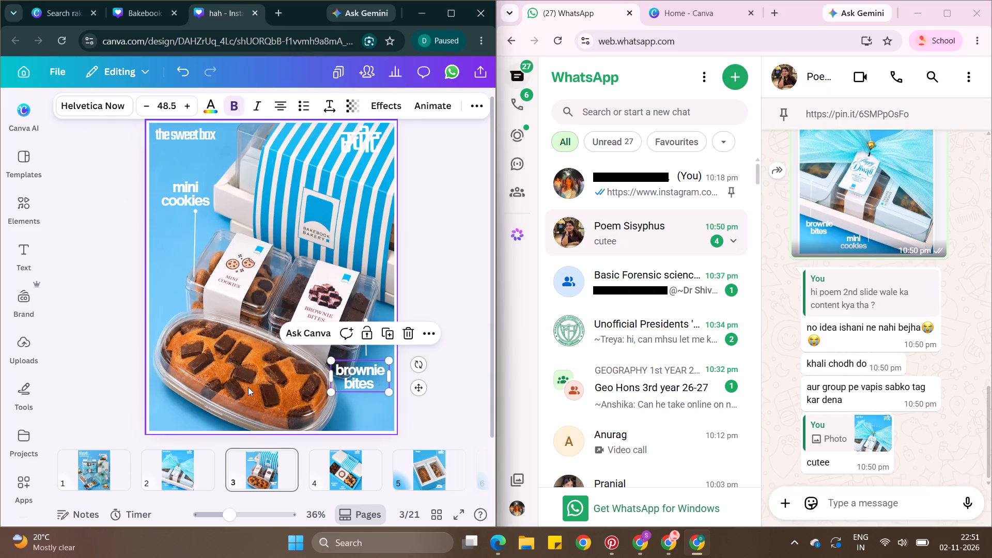
Shift the "mini cookies" pointer line slightly right and shorten it from its lower end to a vertical length of about 218.
double_click(192, 244)
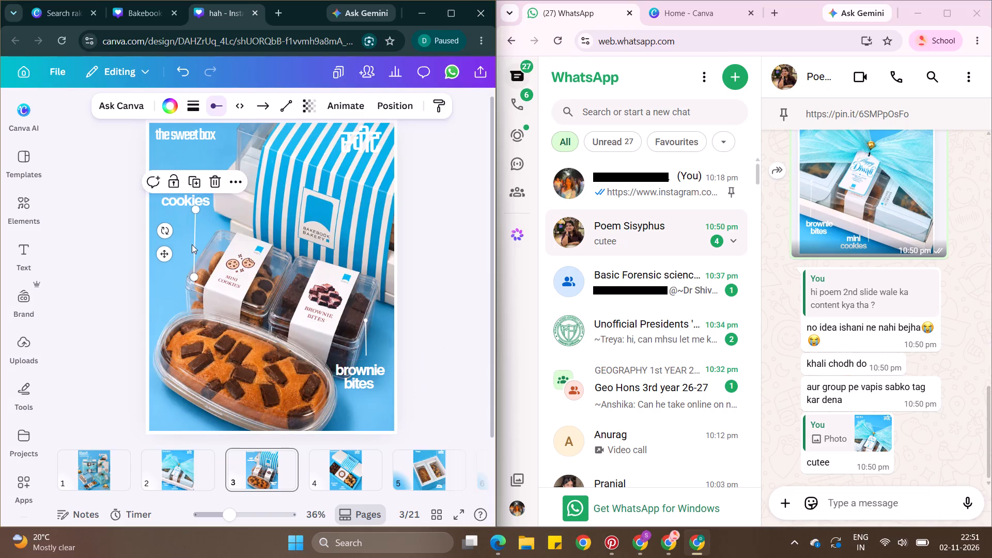
left_click_drag(190, 226, 202, 228)
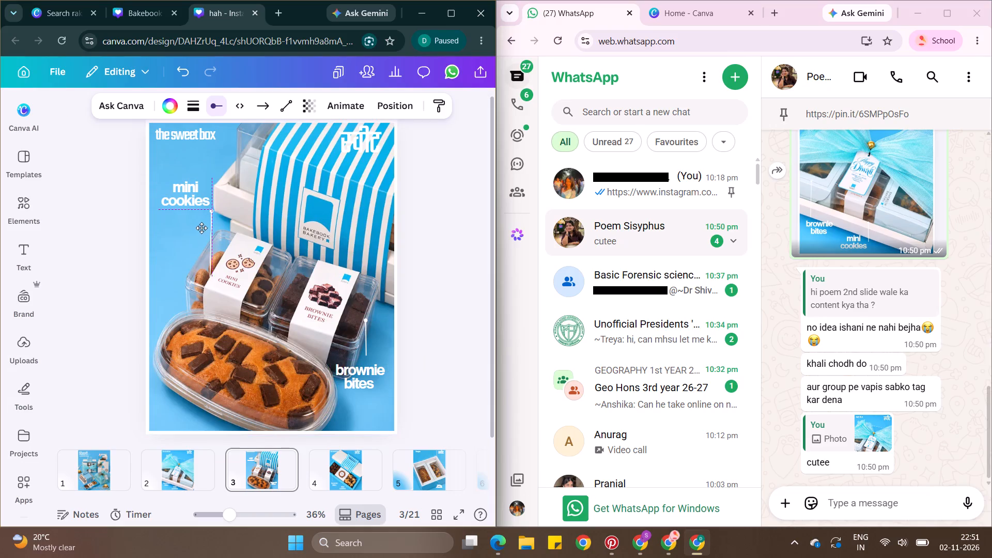
left_click_drag(202, 228, 199, 231)
left_click_drag(202, 275, 205, 259)
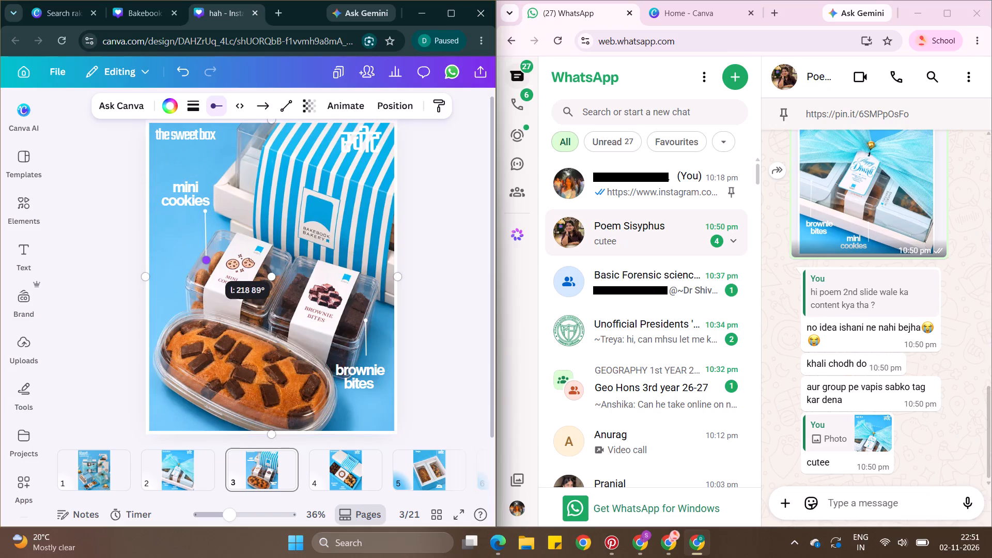
left_click_drag(205, 259, 204, 259)
Duplicate the "mini cookies" pointer line and place the copy so its lower end reaches the oval cake.
left_click(211, 185)
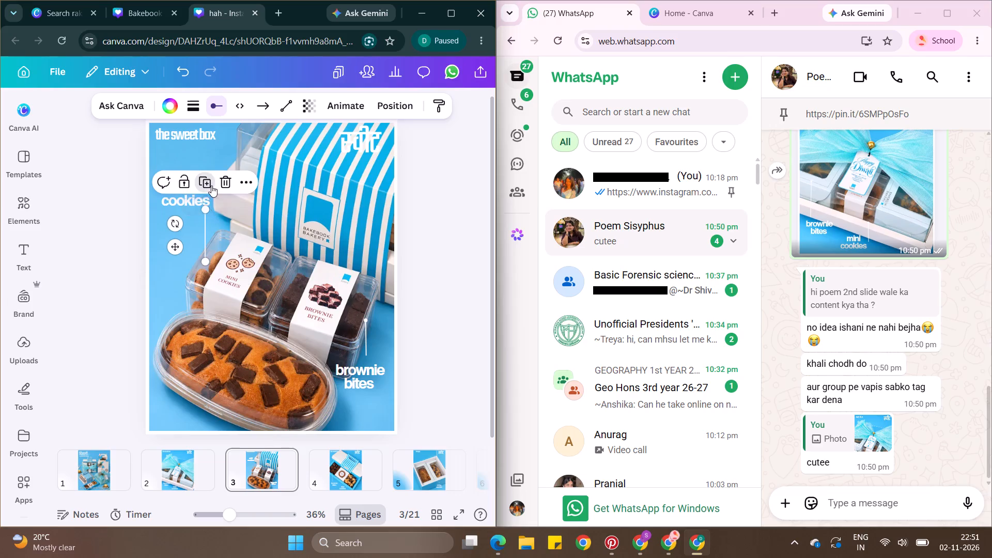
left_click_drag(206, 244, 171, 326)
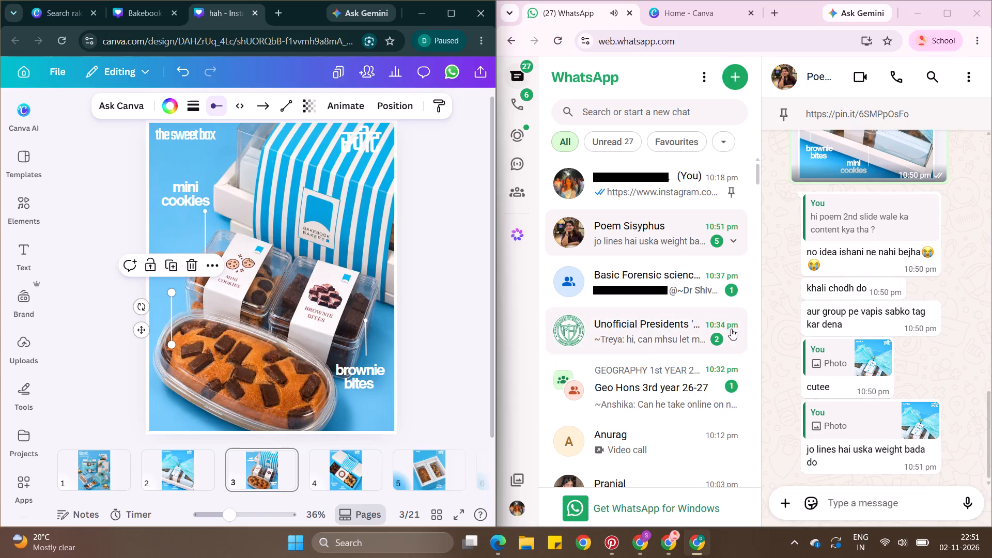
Copy the "mini cookies" label above the cake's pointer line, change its text to "tea cake", and narrow it to two lines.
left_click(187, 196)
key("ctrl+c")
key("ctrl+v")
left_click_drag(187, 196, 176, 273)
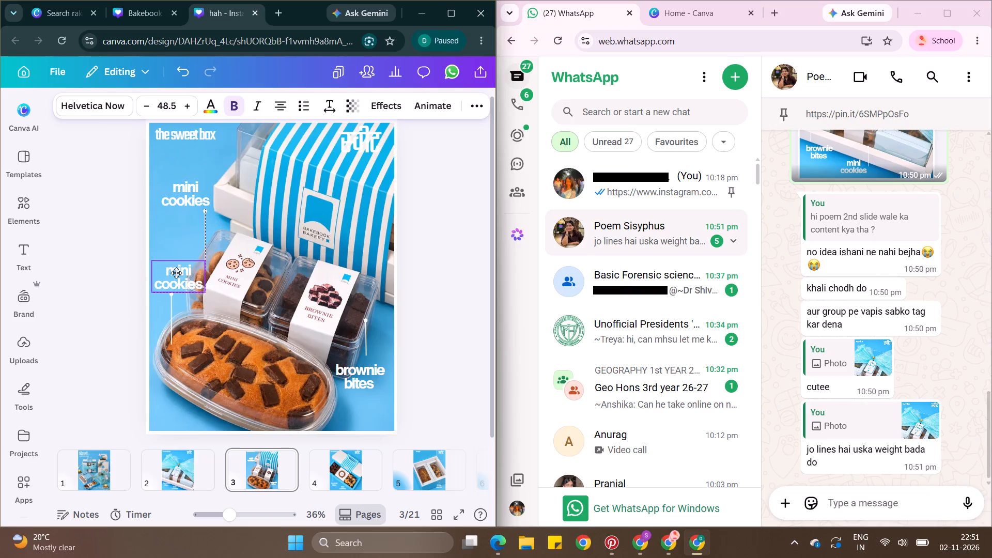
left_click_drag(176, 273, 174, 272)
double_click(174, 272)
type("tea cake")
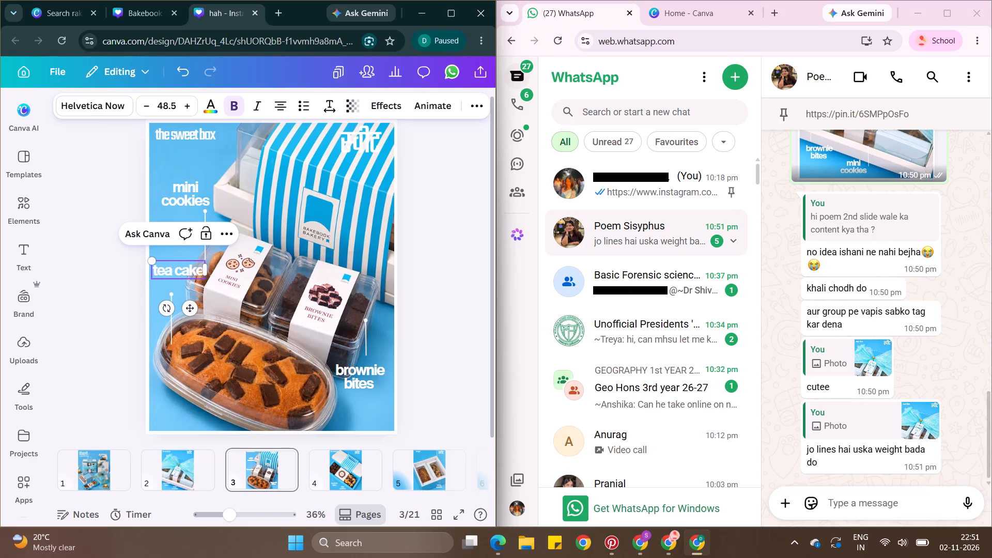
left_click_drag(208, 270, 197, 272)
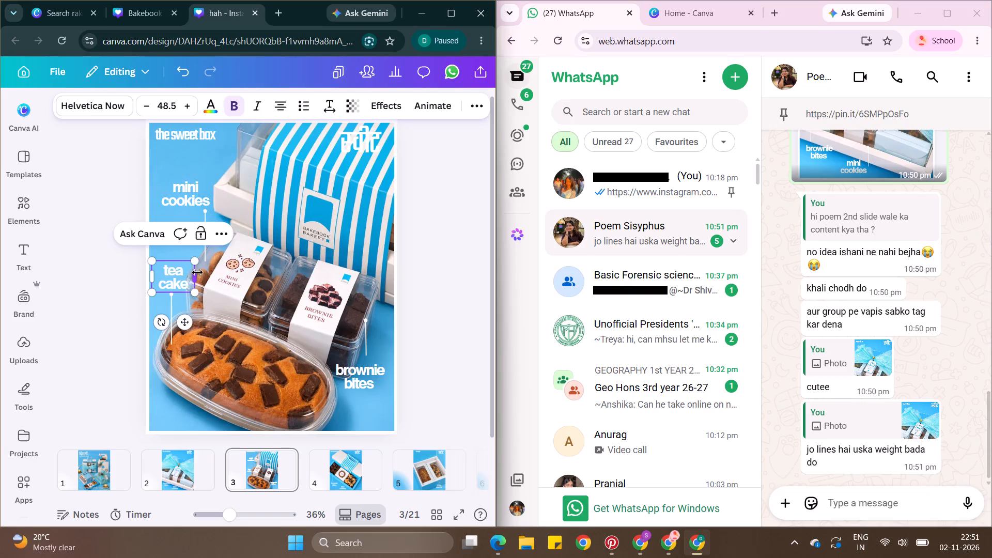
double_click(105, 282)
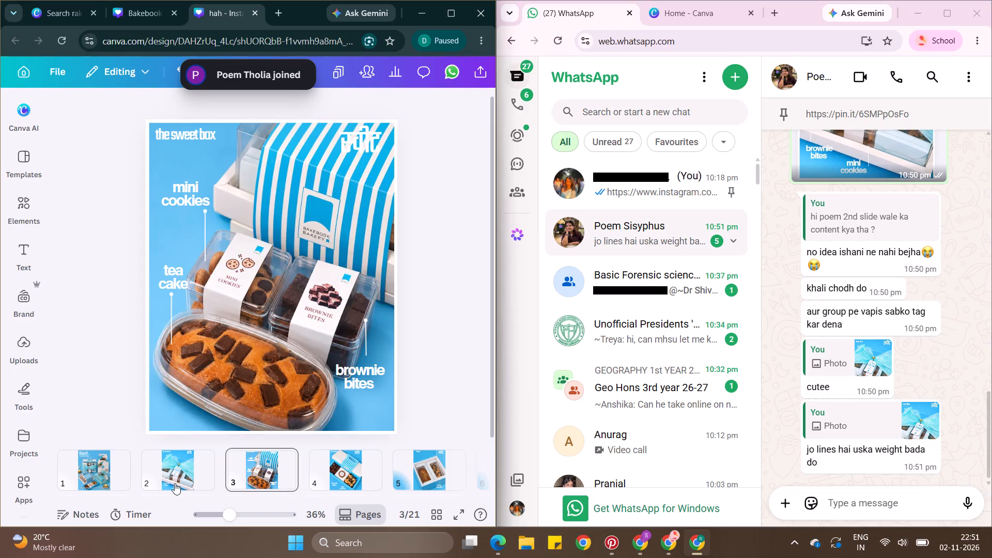
On page 2, duplicate the "mini cookies" label together with its pointer line and move the copies onto the rightmost treat box.
left_click(202, 223)
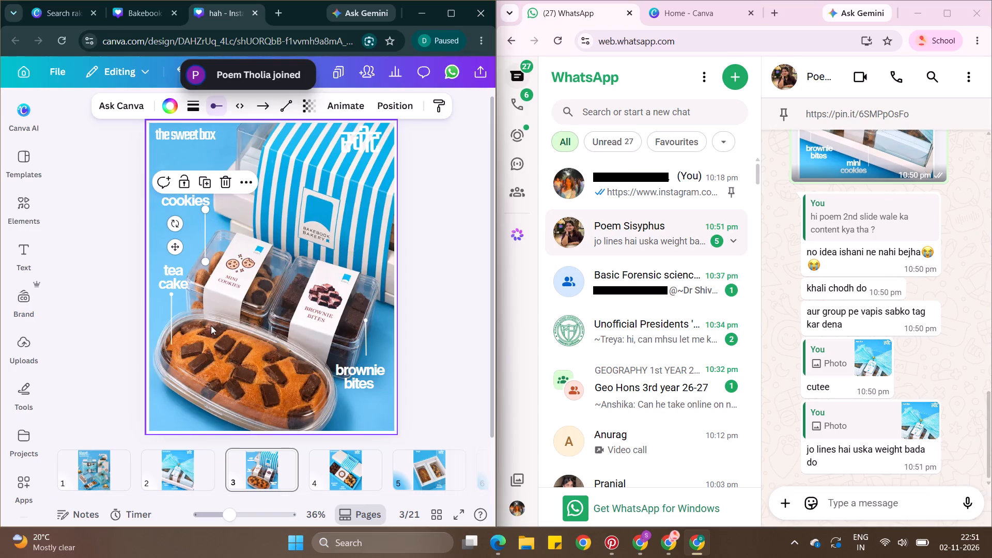
left_click(180, 483)
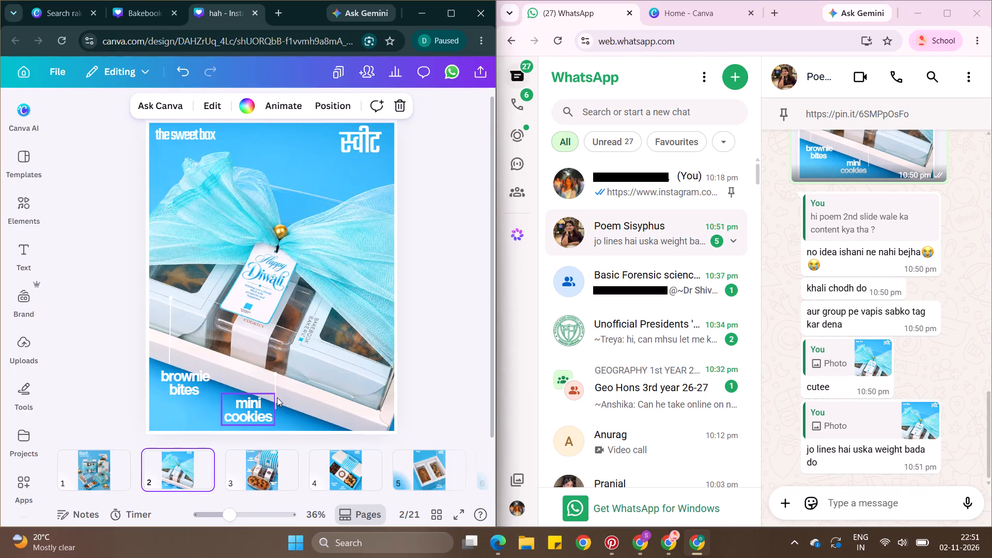
left_click_drag(271, 439, 274, 398)
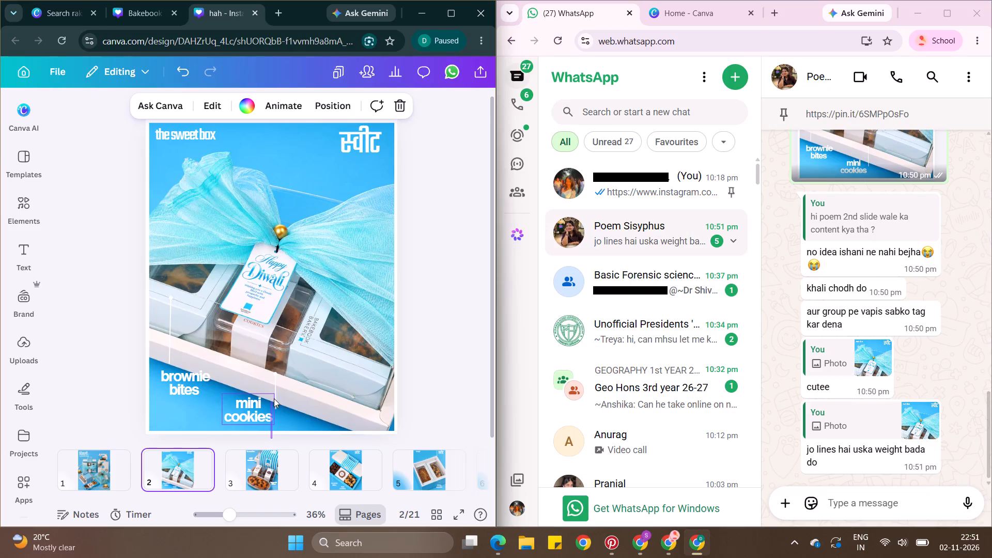
left_click_drag(274, 398, 278, 390)
left_click(261, 339)
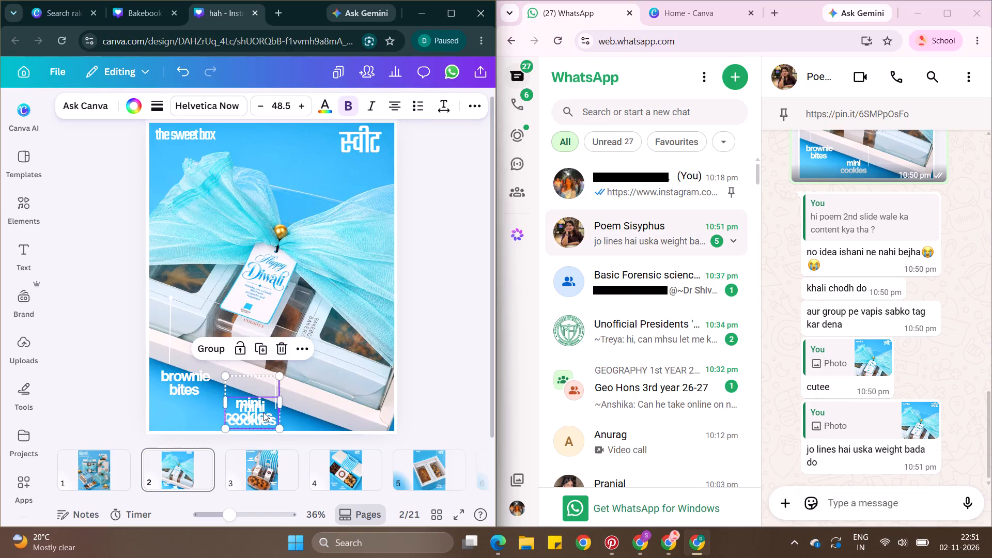
left_click_drag(263, 412, 341, 416)
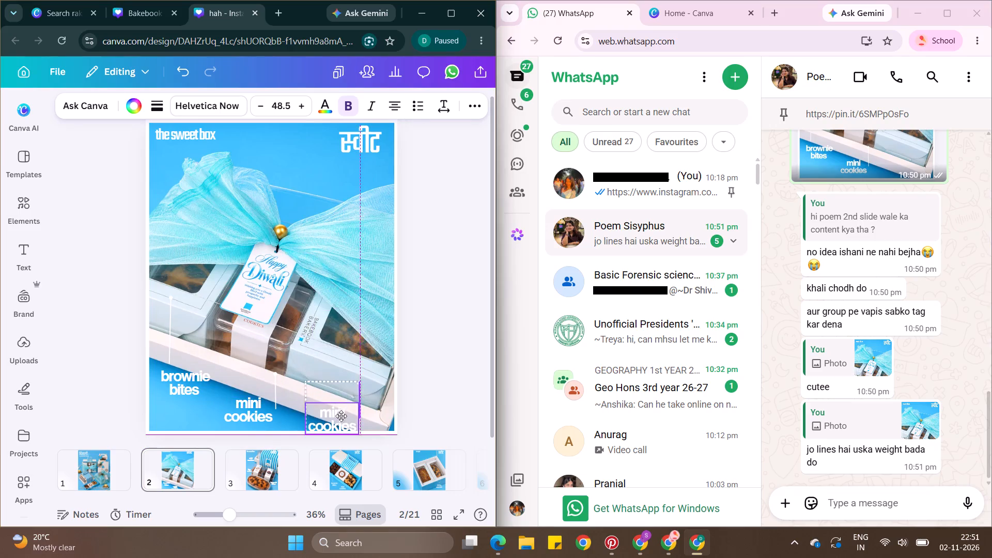
left_click_drag(341, 416, 335, 334)
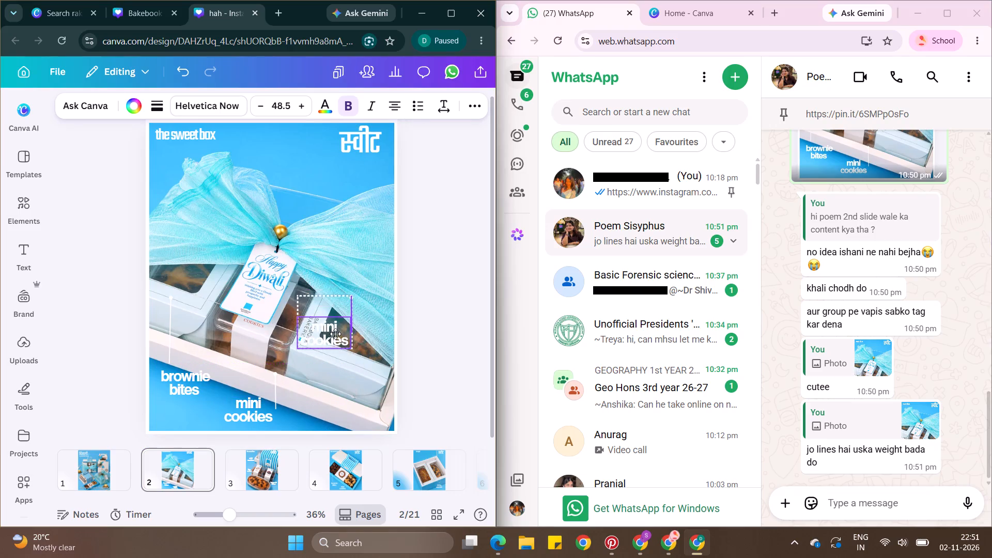
left_click_drag(335, 334, 335, 335)
left_click(445, 259)
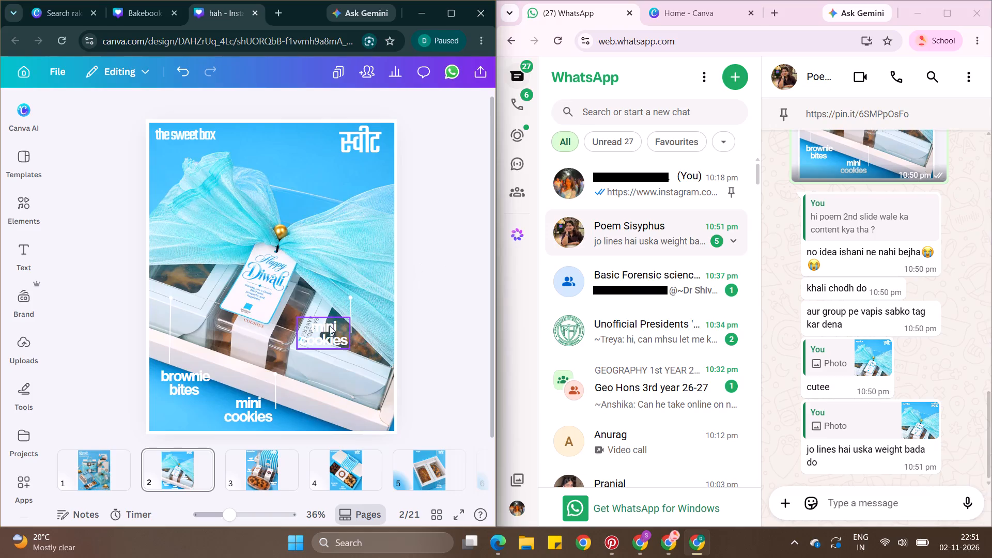
Lower the copied pointer line slightly on the rightmost box and place the copied "mini cookies" label just above its upper end.
left_click_drag(328, 331, 364, 244)
left_click_drag(353, 315, 352, 325)
left_click_drag(361, 258, 361, 268)
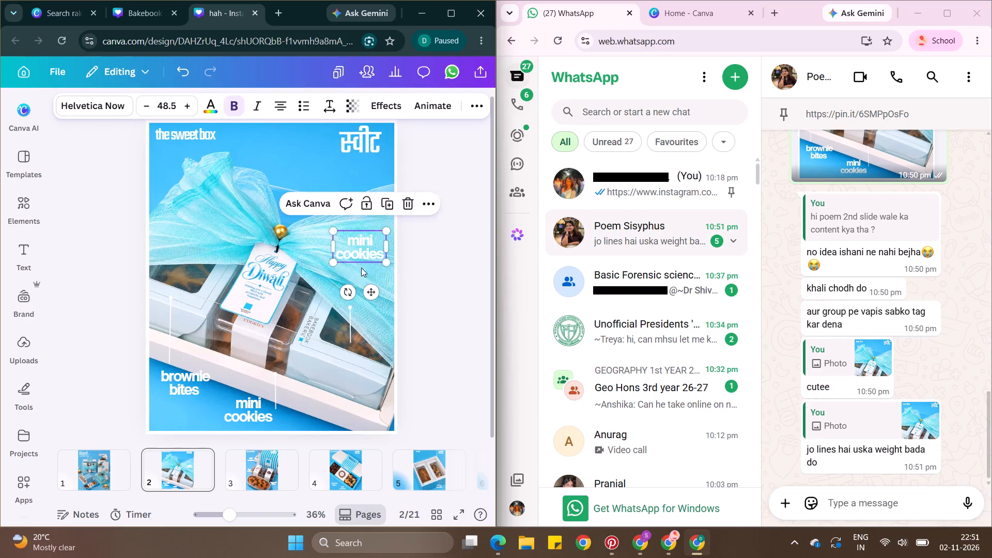
left_click_drag(361, 268, 361, 301)
Raise the middle box's pointer line and extend its lower end down beside the original "mini cookies" label.
left_click_drag(274, 386, 273, 366)
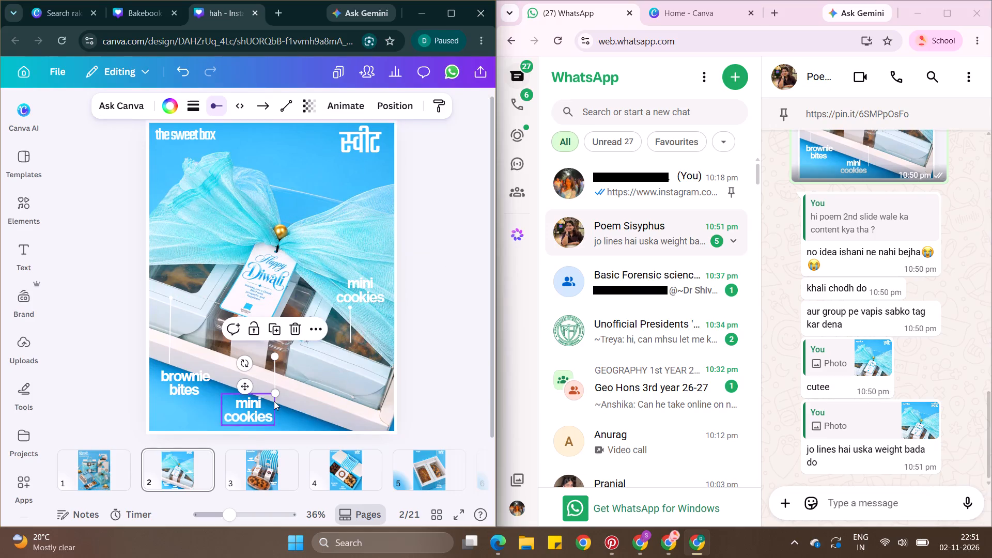
left_click_drag(277, 396, 276, 414)
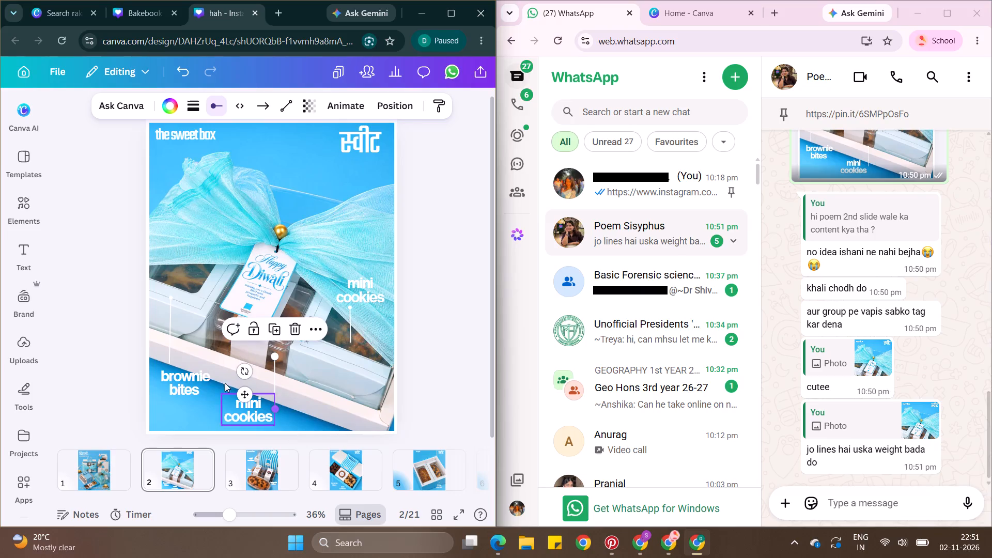
Move the "brownie bites" label on page 2 slightly down and extend its pointer line's lower end to meet it.
left_click_drag(197, 378, 197, 391)
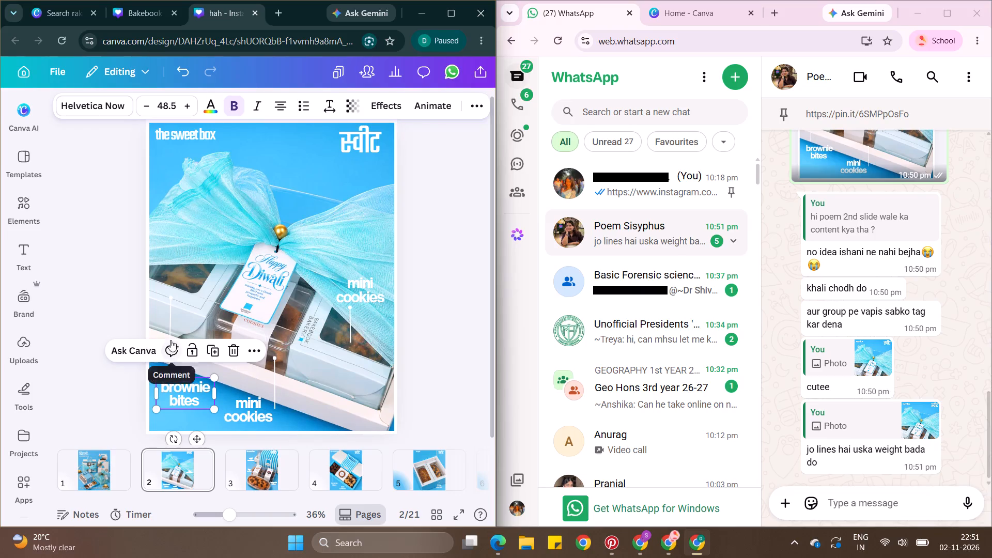
left_click(169, 323)
left_click_drag(169, 363, 169, 375)
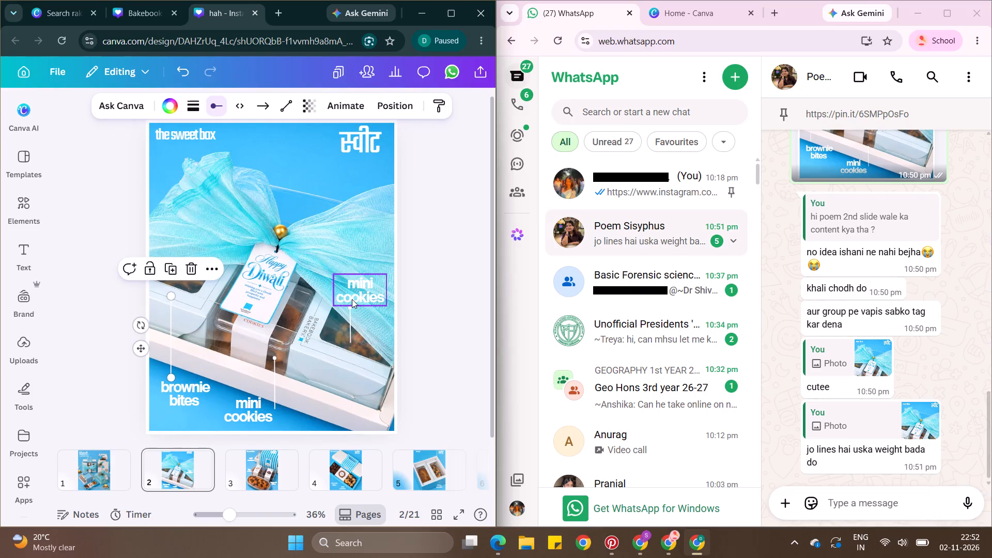
Shift the lower "mini cookies" label on page 2 slightly left, under the middle box's pointer line.
left_click(352, 299)
left_click(250, 412)
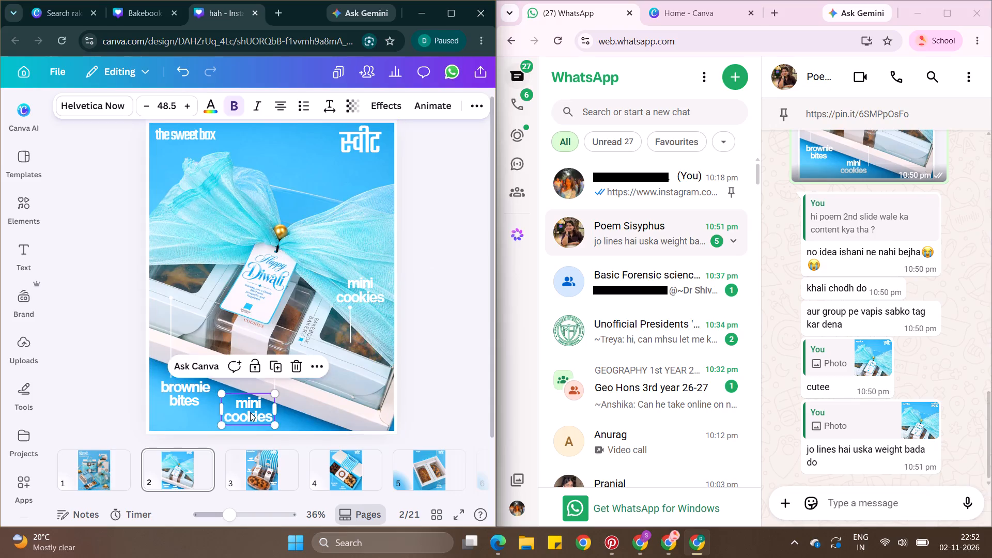
Give the rightmost box's pointer line a filled-circle line end and open its line start options.
left_click(354, 335)
left_click(265, 113)
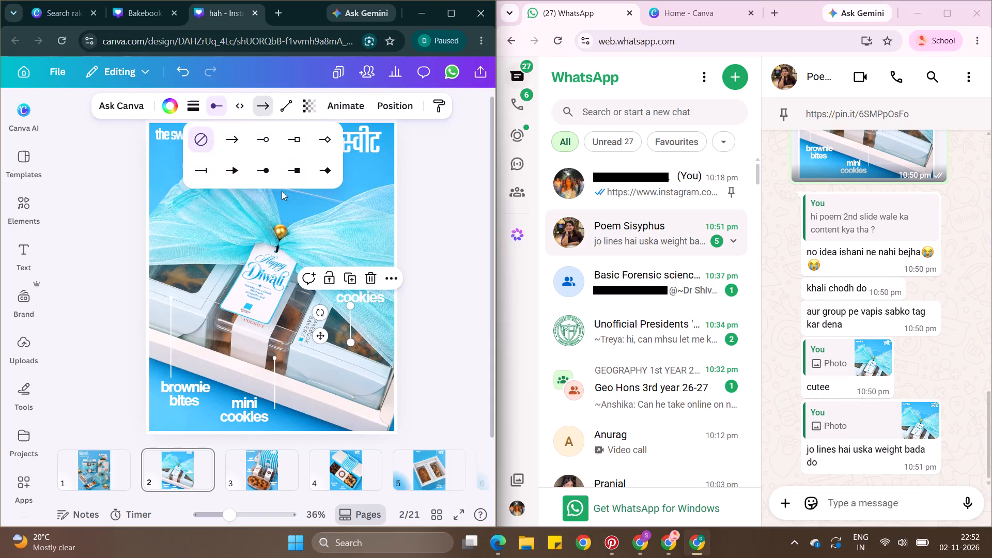
left_click(262, 166)
left_click(214, 110)
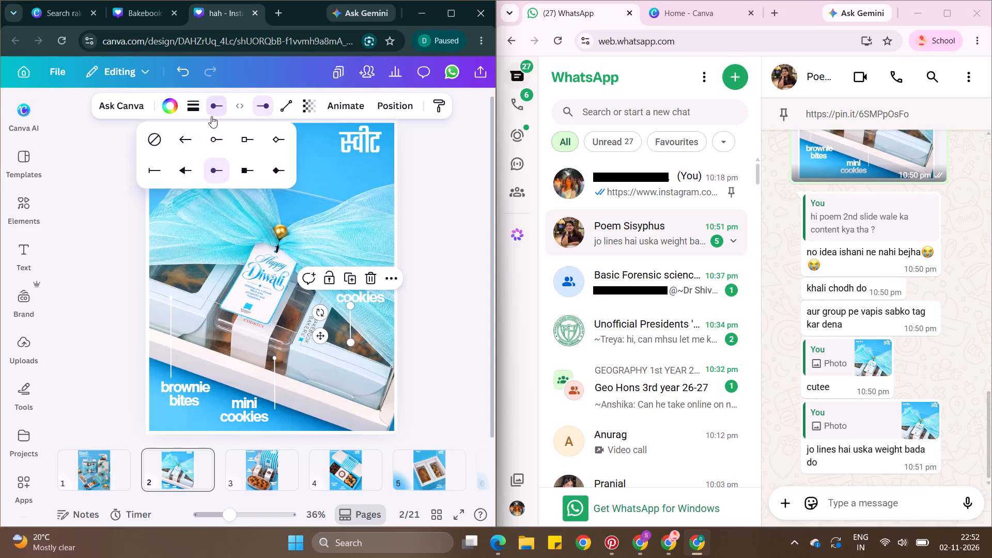
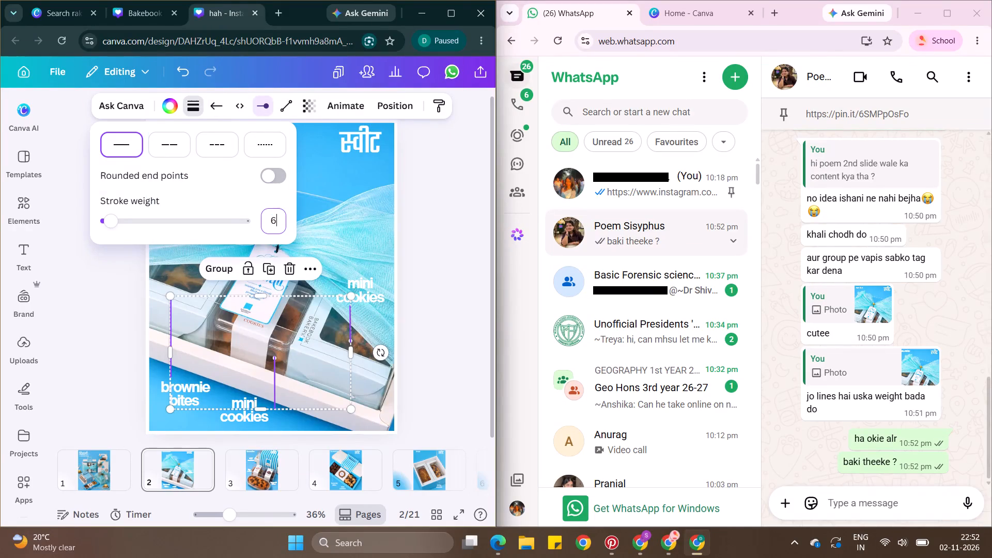
Set the stroke weight of the three selected pointer lines on page 2 to 7.
key("Return")
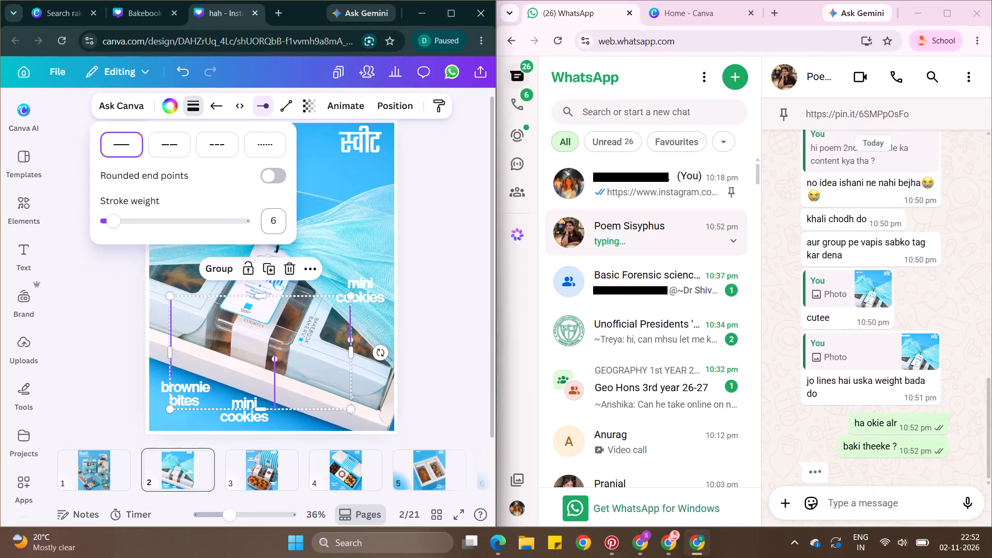
left_click(274, 223)
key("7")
key("Return")
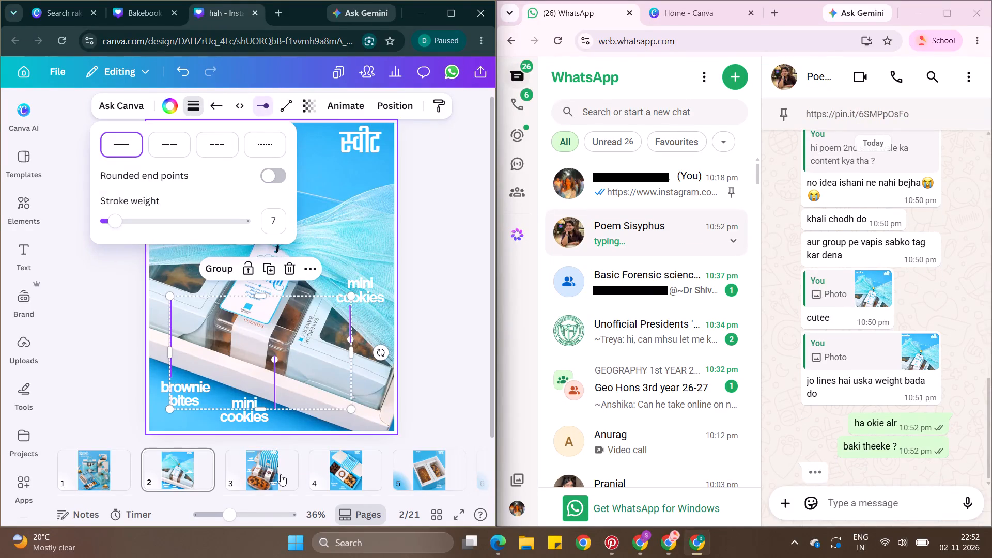
On page 3, select the pointer lines for mini cookies, tea cake and brownie bites together and set their stroke weight to 7.
left_click(280, 476)
left_click_drag(119, 227, 391, 361)
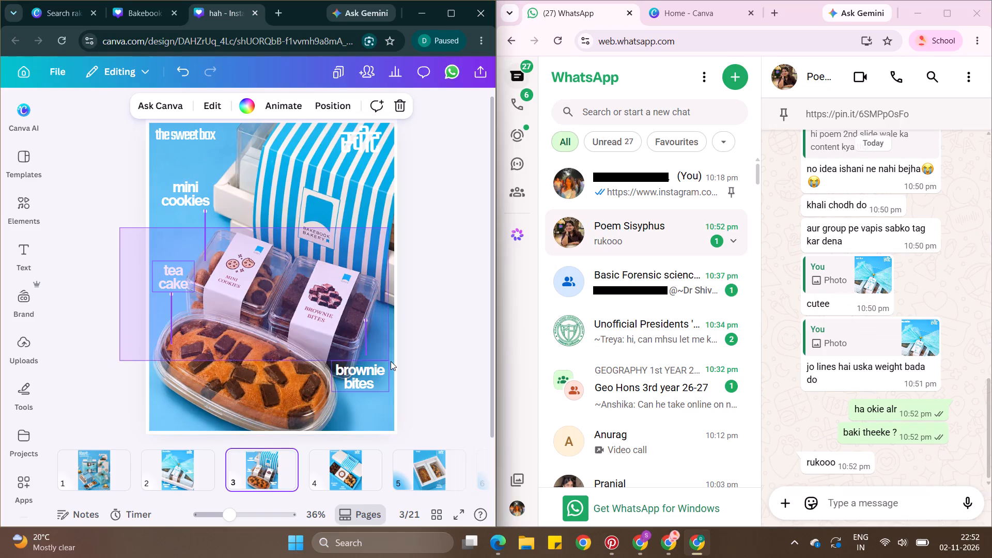
left_click_drag(391, 361, 385, 352)
left_click(160, 108)
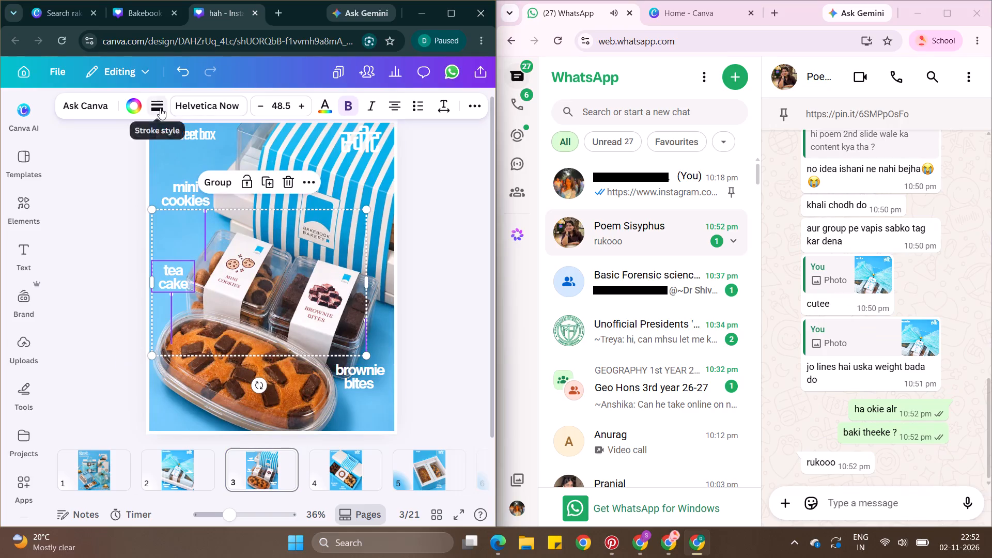
left_click(234, 232)
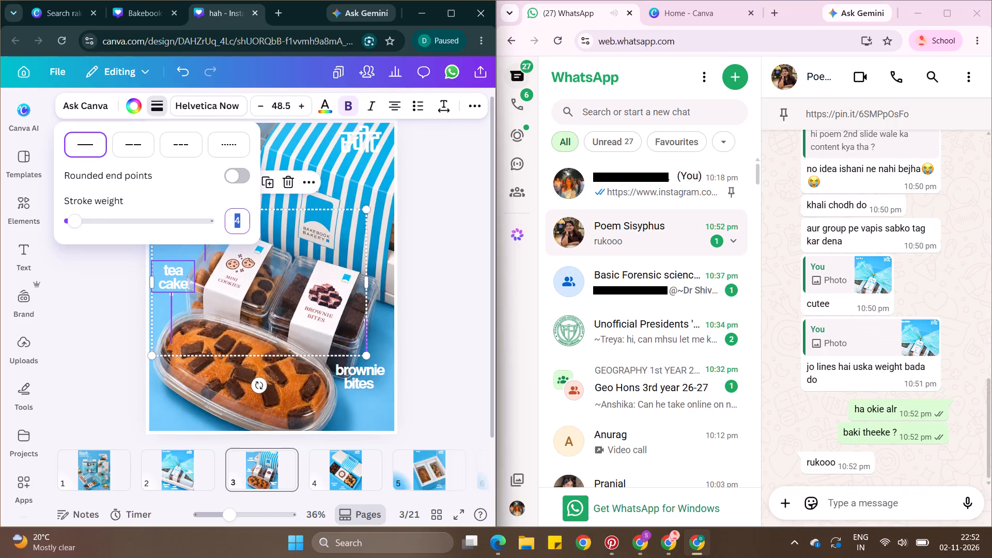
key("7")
key("Return")
On page 4, select the brownie bites and mini cookies pointer lines together and set their stroke weight to 7.
left_click(361, 464)
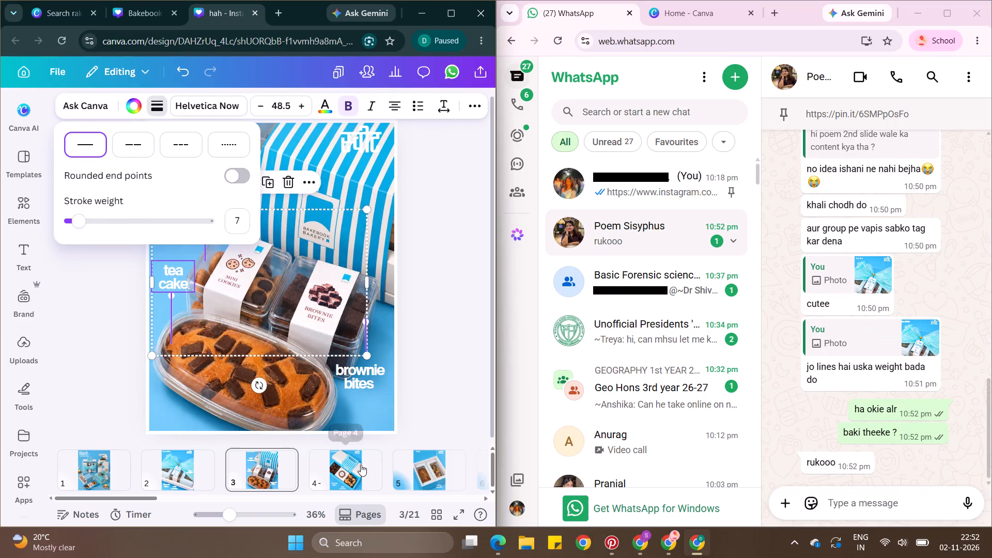
left_click_drag(126, 289, 290, 361)
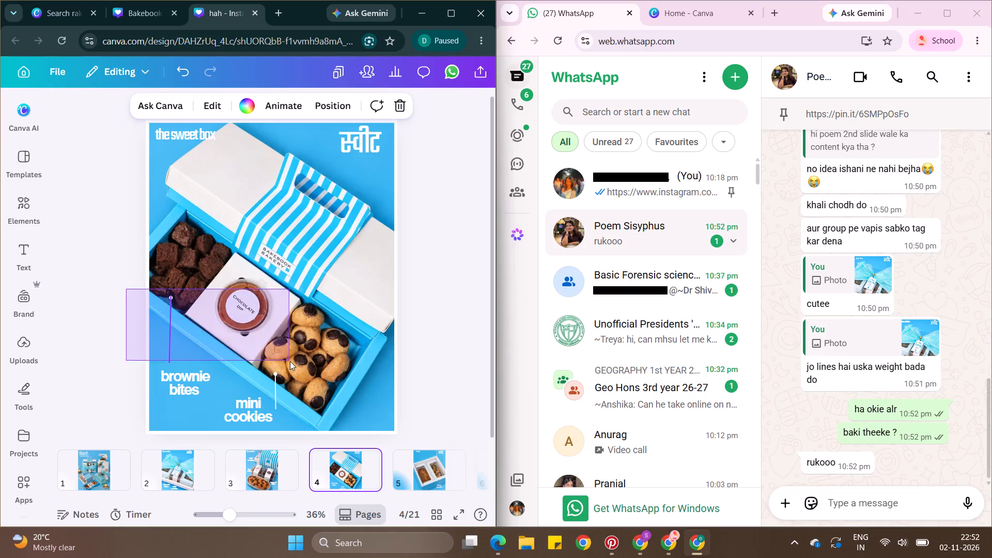
left_click_drag(290, 361, 296, 377)
left_click(161, 101)
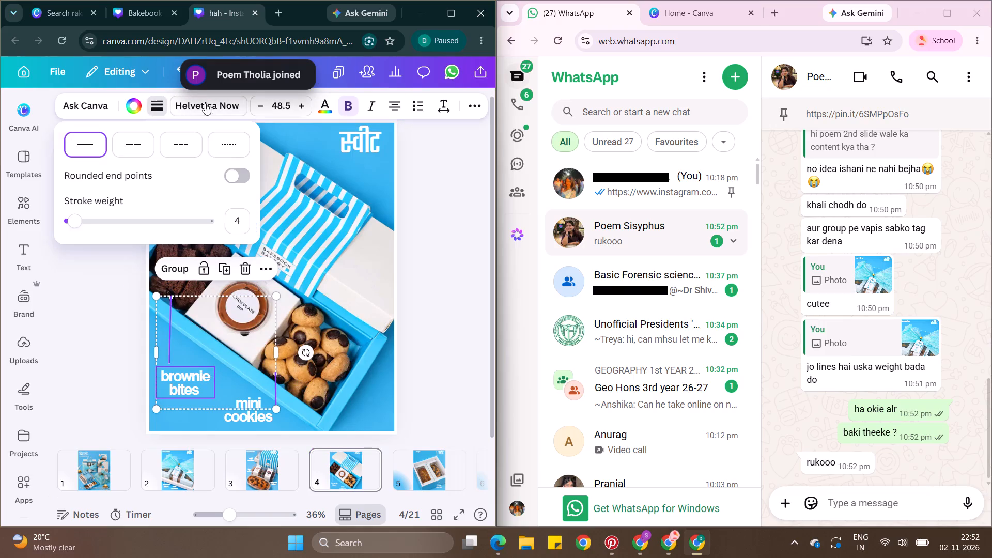
left_click(241, 223)
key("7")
key("Return")
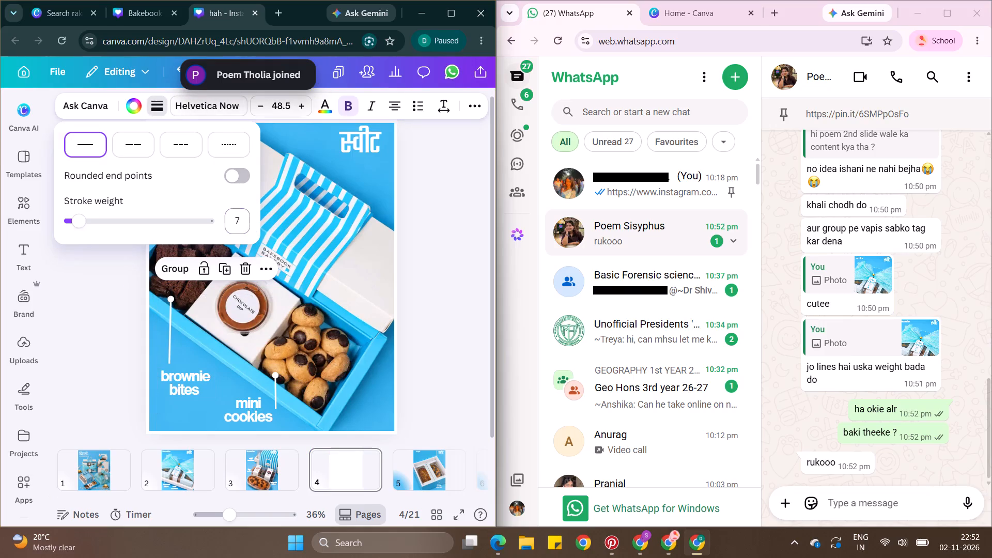
On page 5, set the stroke weight of both pointer lines for the "300g sleeves" label to 7.
scroll(369, 469, "left", 2)
left_click(317, 467)
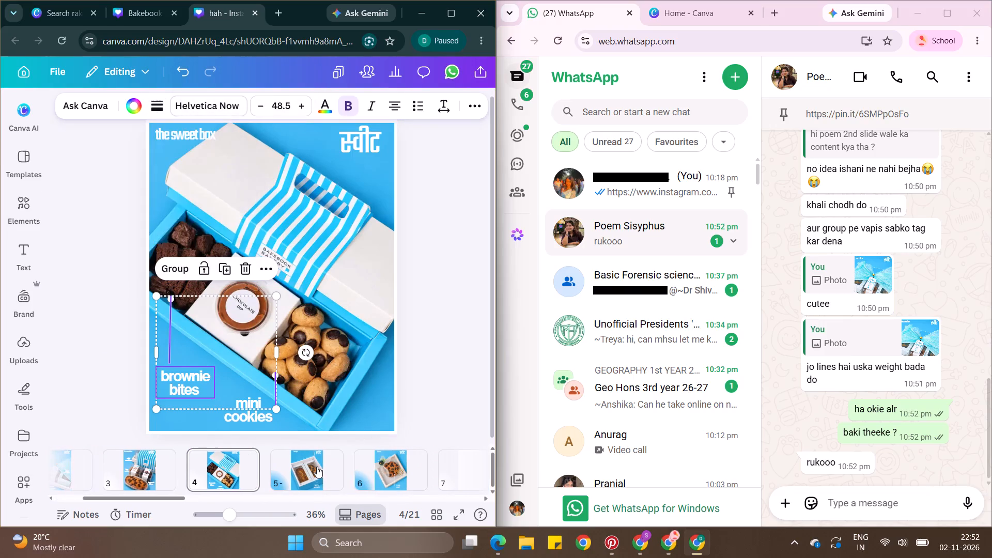
left_click_drag(150, 307, 352, 326)
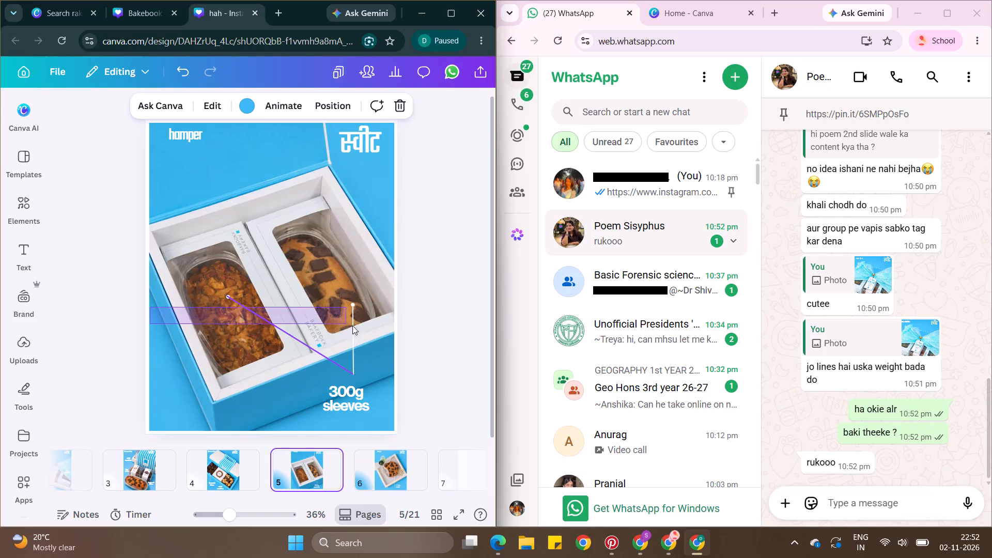
left_click_drag(352, 326, 364, 335)
left_click(196, 111)
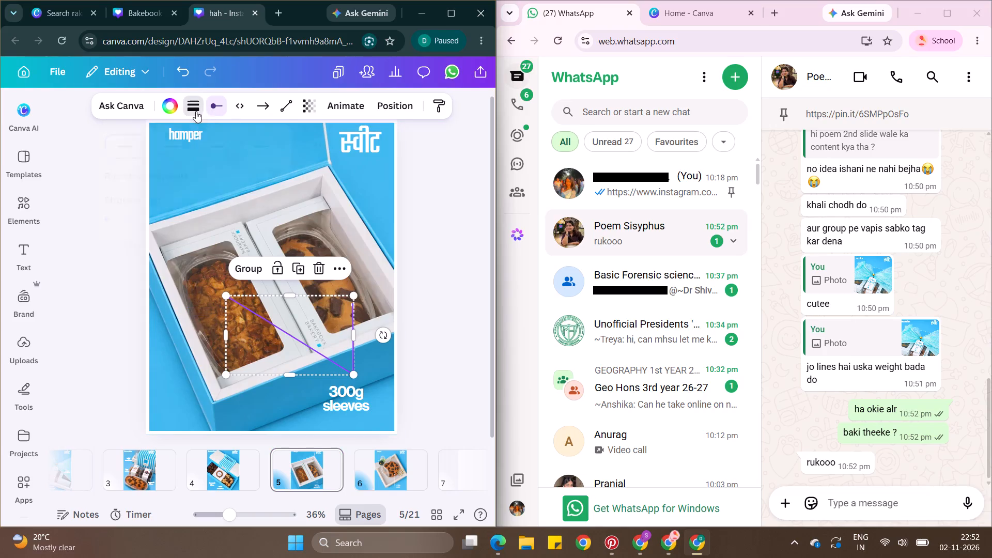
left_click(275, 215)
key("7")
key("Return")
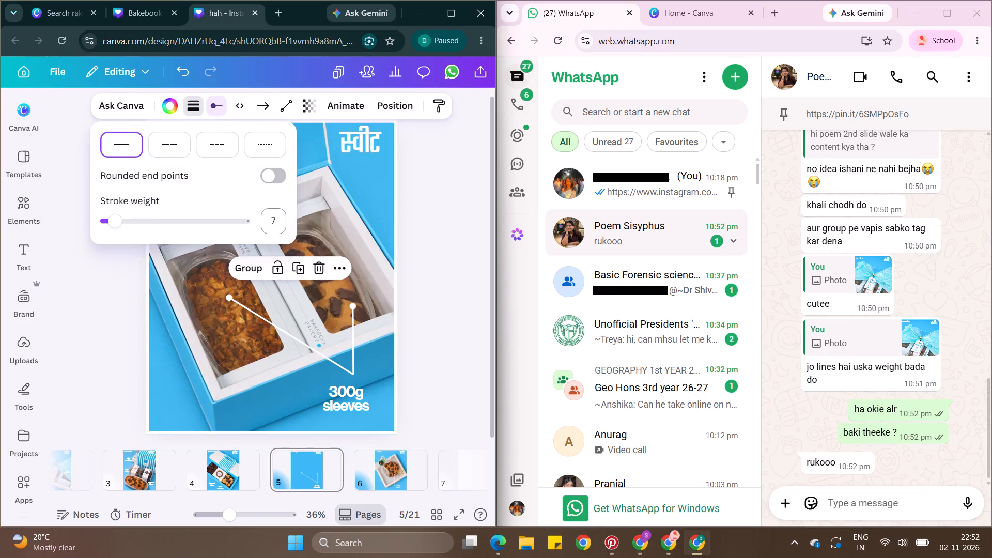
On page 6, set the stroke weight of the "½ kg cake" label's pointer line to 7.
left_click(394, 474)
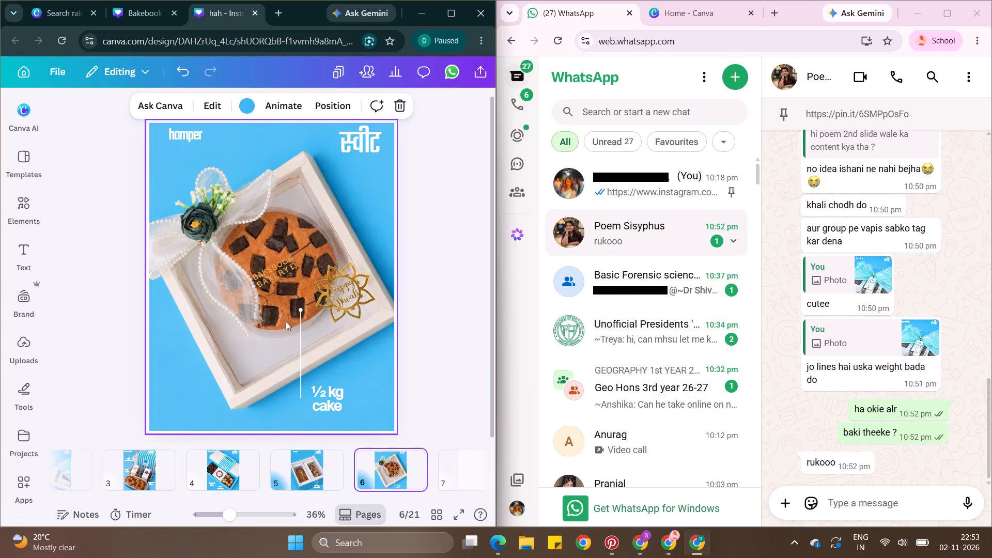
left_click(299, 328)
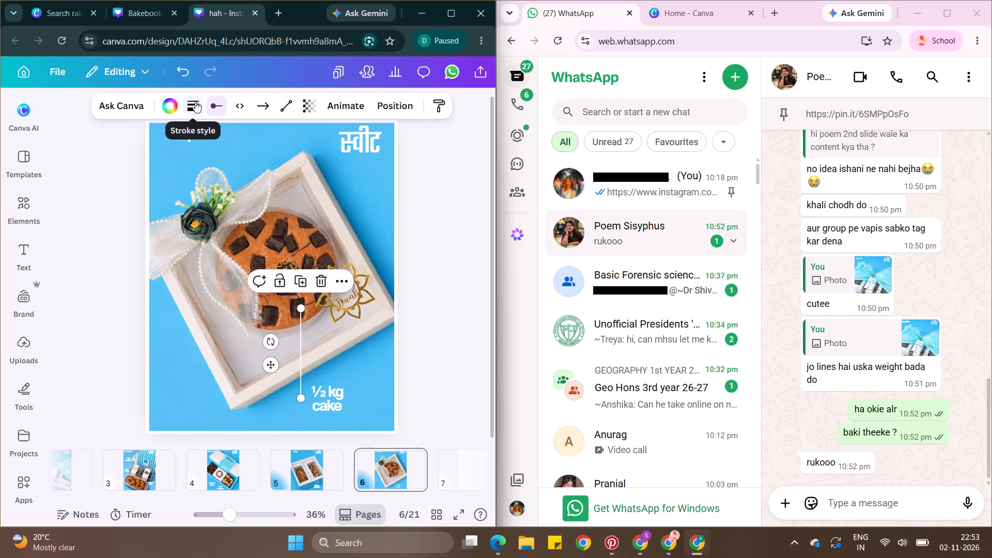
left_click(195, 101)
left_click(282, 234)
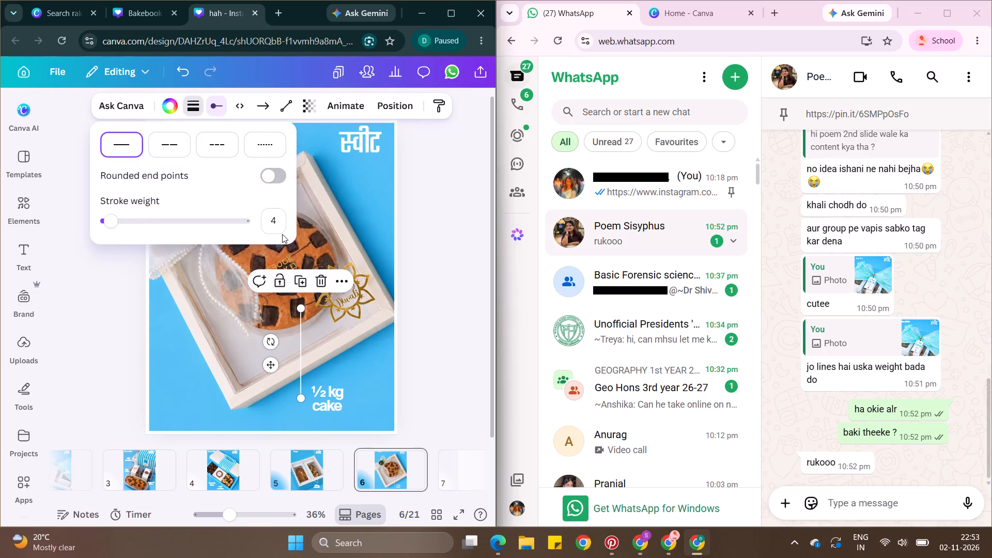
left_click(270, 224)
key("7")
key("Return")
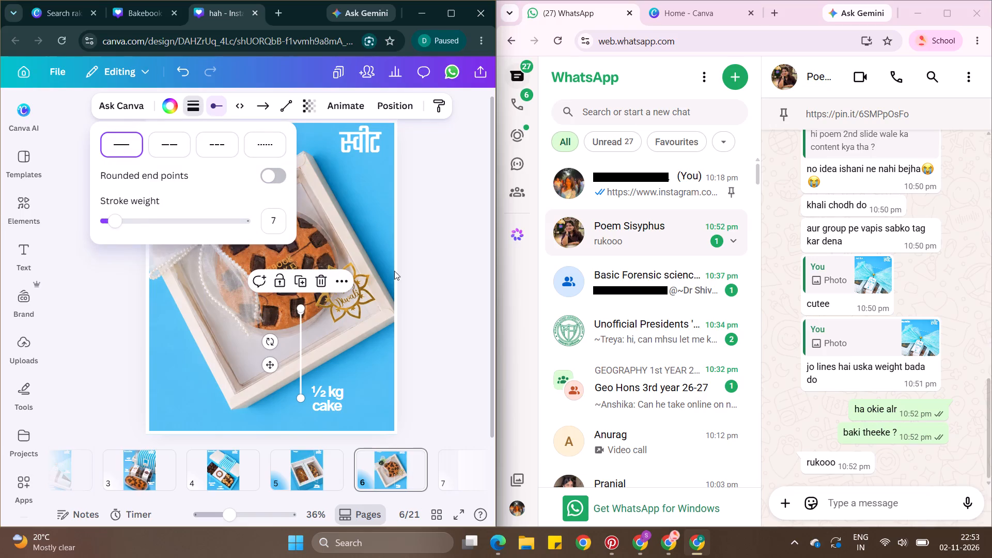
Deselect the "½ kg cake" label's pointer line on page 6 and close its stroke settings.
double_click(483, 296)
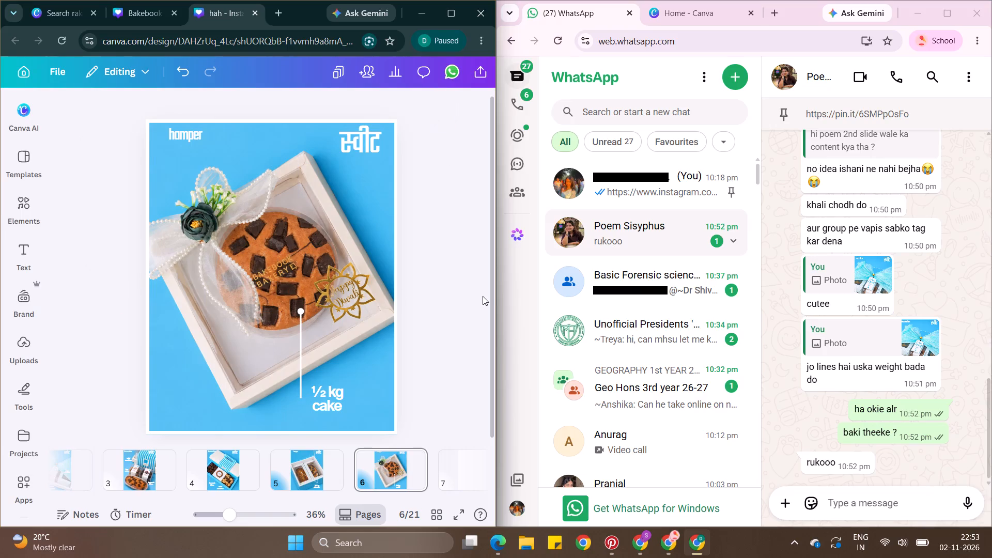
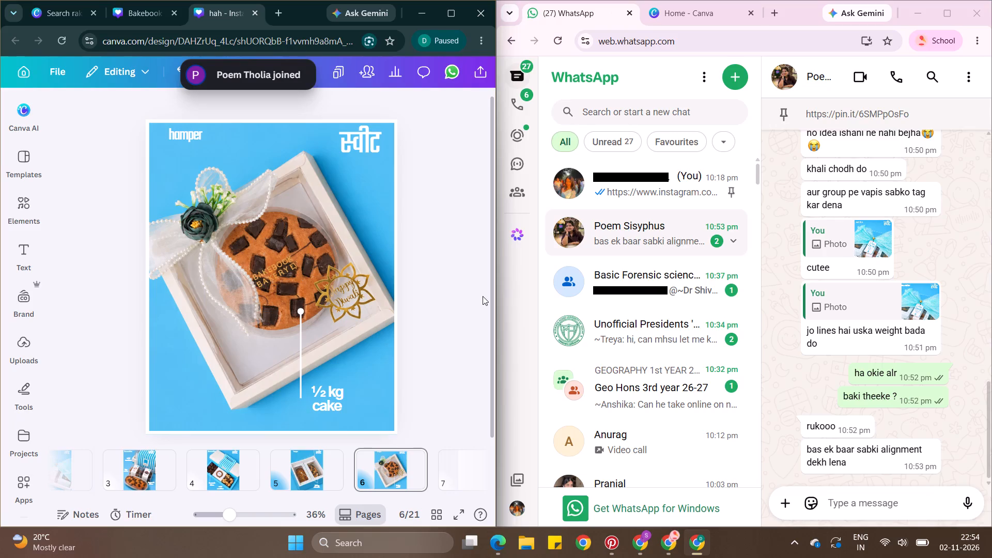
On page 6, left-align the "hamper" heading's text and reposition its text box just inside the page's upper-left corner.
double_click(444, 326)
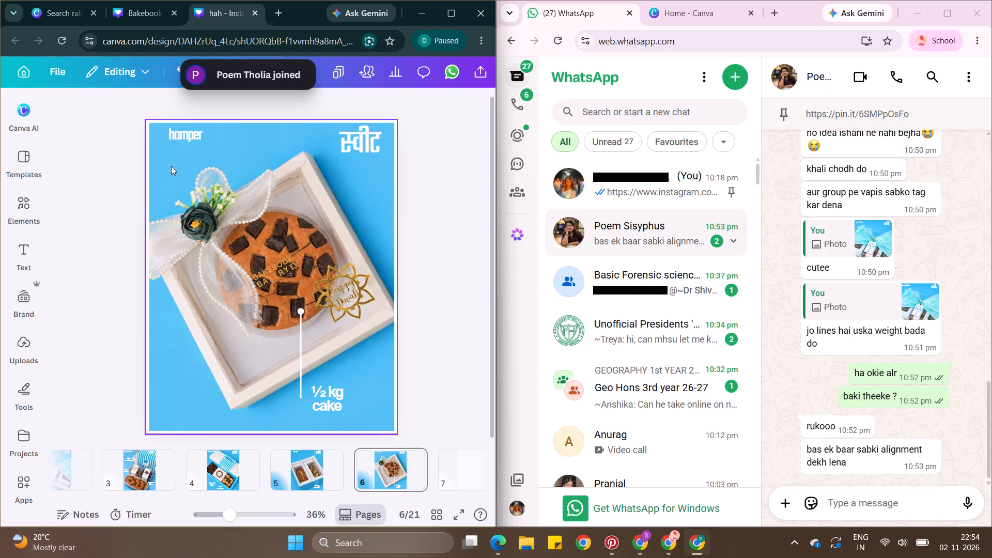
left_click_drag(192, 138, 203, 134)
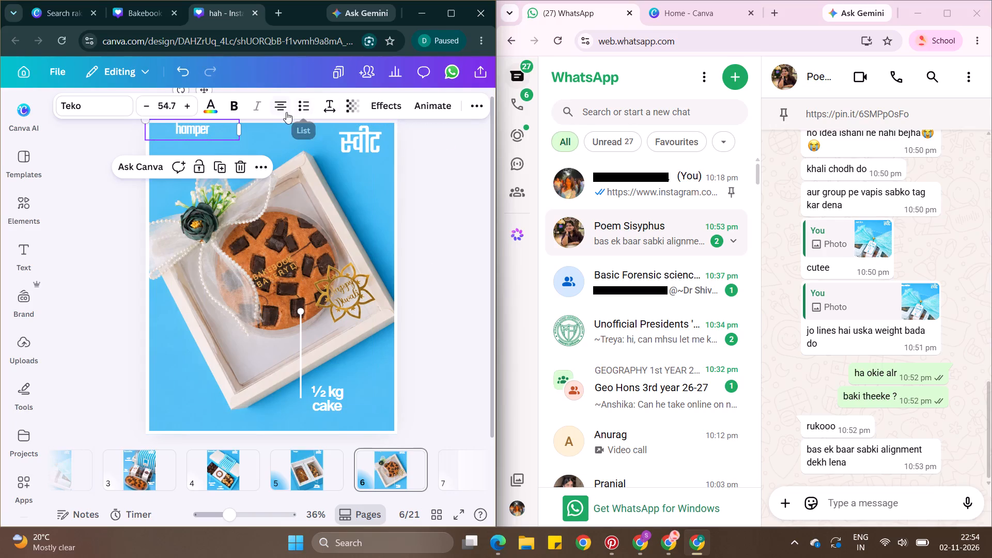
left_click(328, 105)
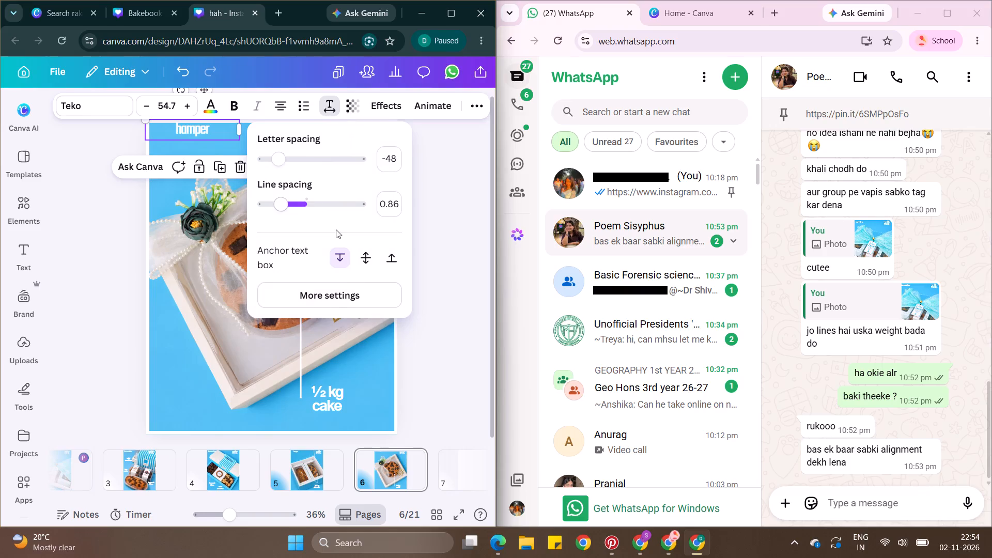
left_click(283, 105)
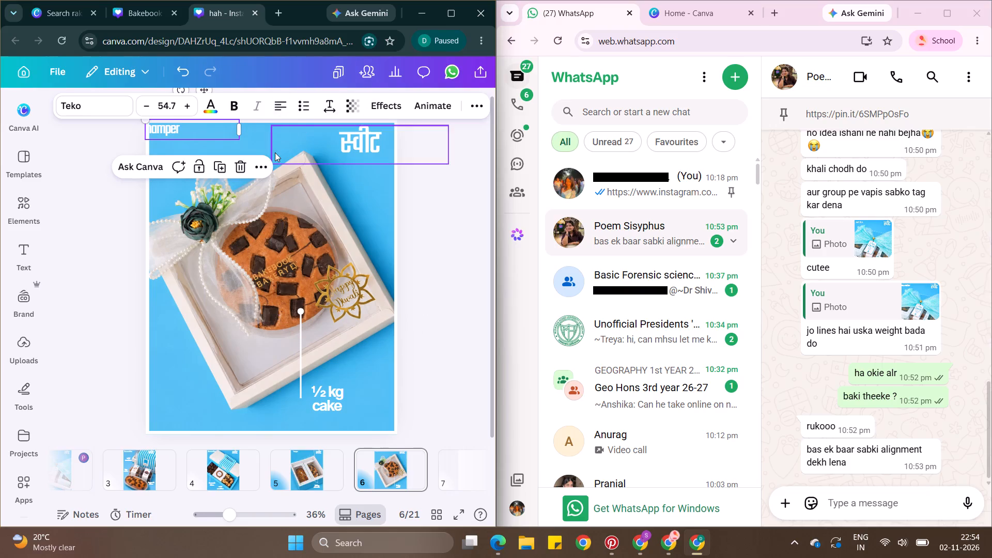
left_click_drag(216, 131, 221, 134)
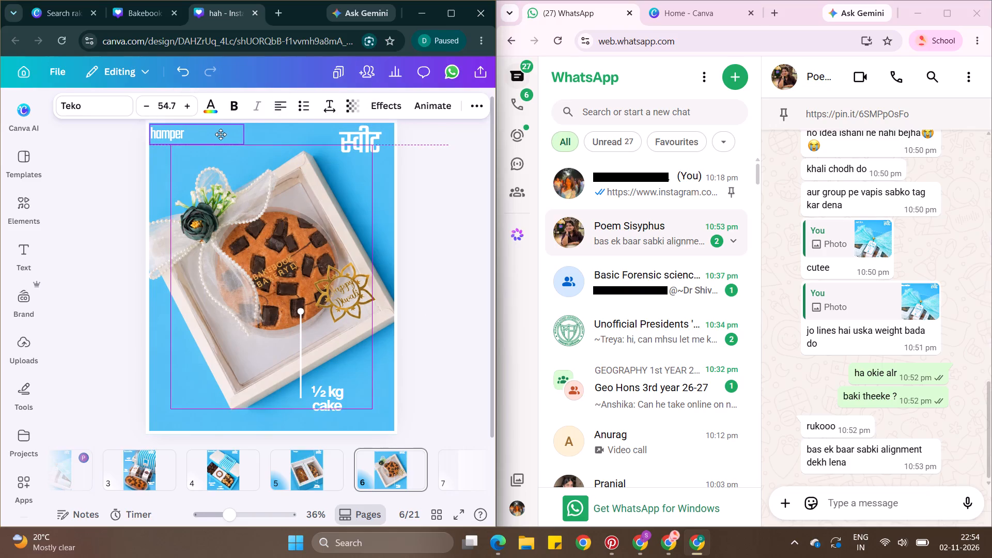
On page 6, move the "hamper" text inward from the page's left edge and fine-tune the height of the "स्वीट" text.
left_click_drag(221, 134, 233, 135)
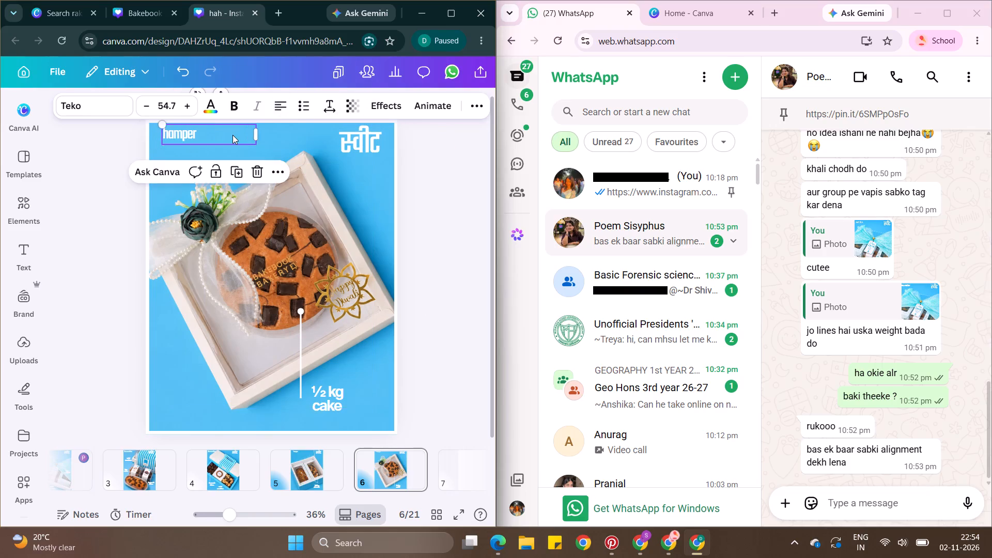
scroll(233, 135, "up", 1)
left_click_drag(376, 157, 376, 149)
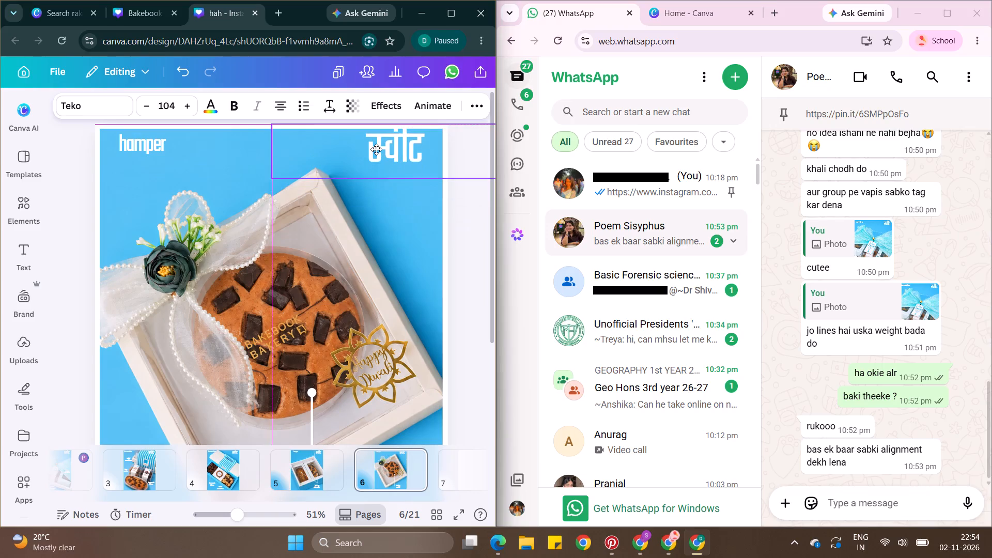
left_click_drag(376, 149, 376, 152)
Set the font size of the "hamper" text on page 6 to 55.
left_click(184, 145)
left_click(168, 103)
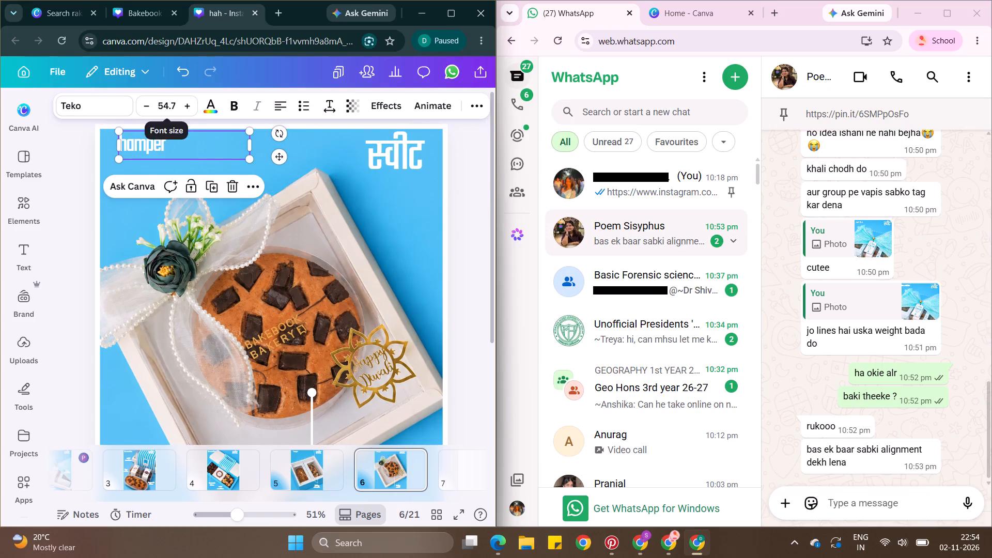
type("55")
key("Return")
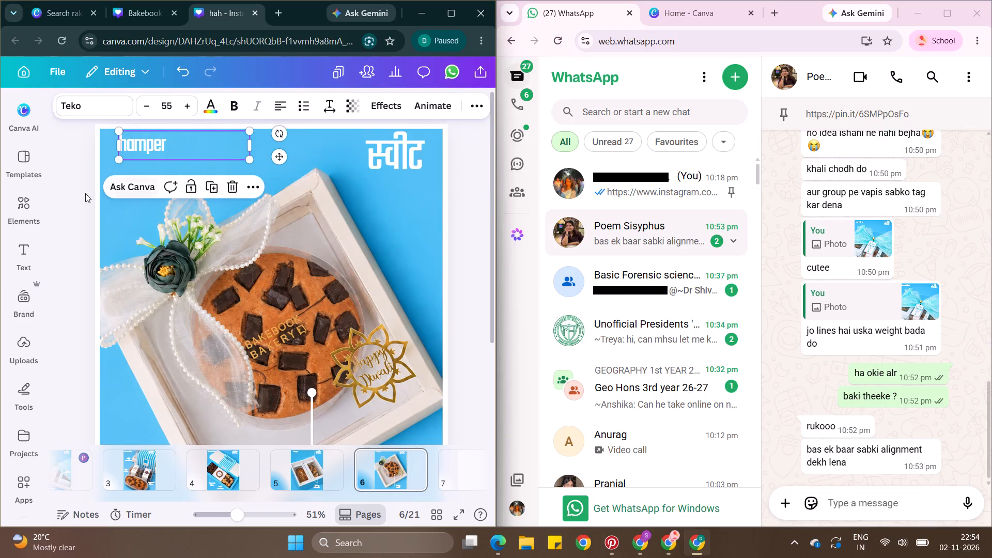
double_click(58, 190)
Try font size 80 on page 6's "स्वीट" text, and settle on 90.
left_click(362, 165)
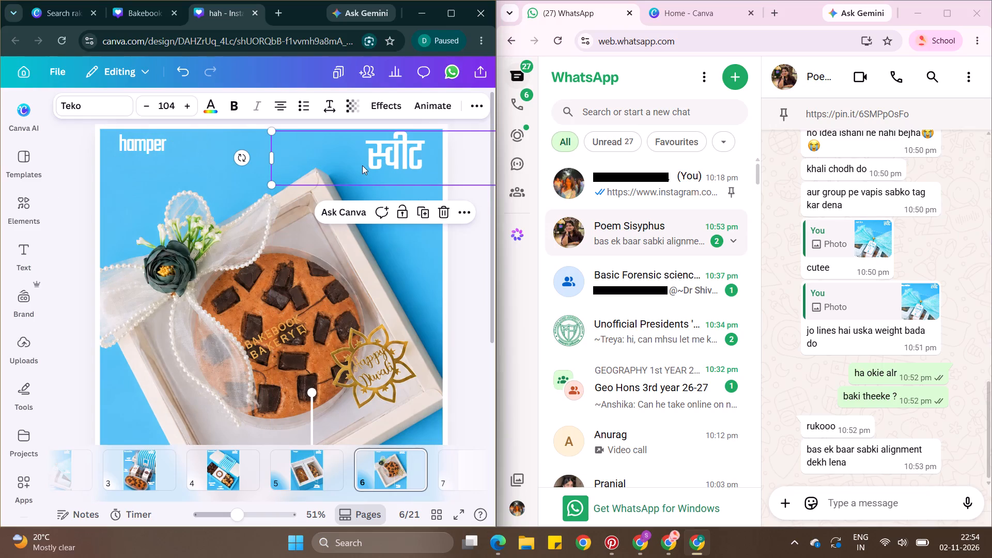
left_click(169, 111)
type("80")
key("Return")
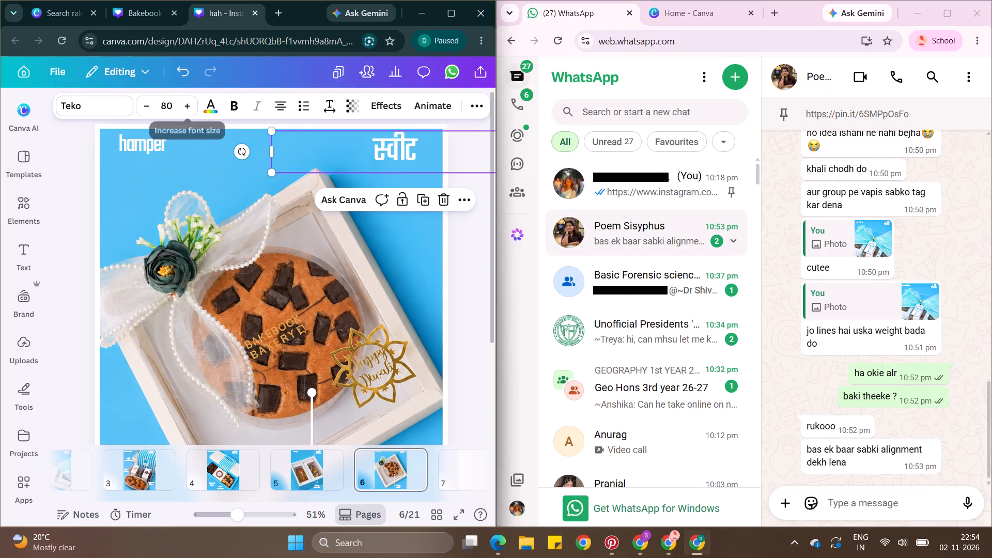
left_click(169, 109)
type("90")
key("Return")
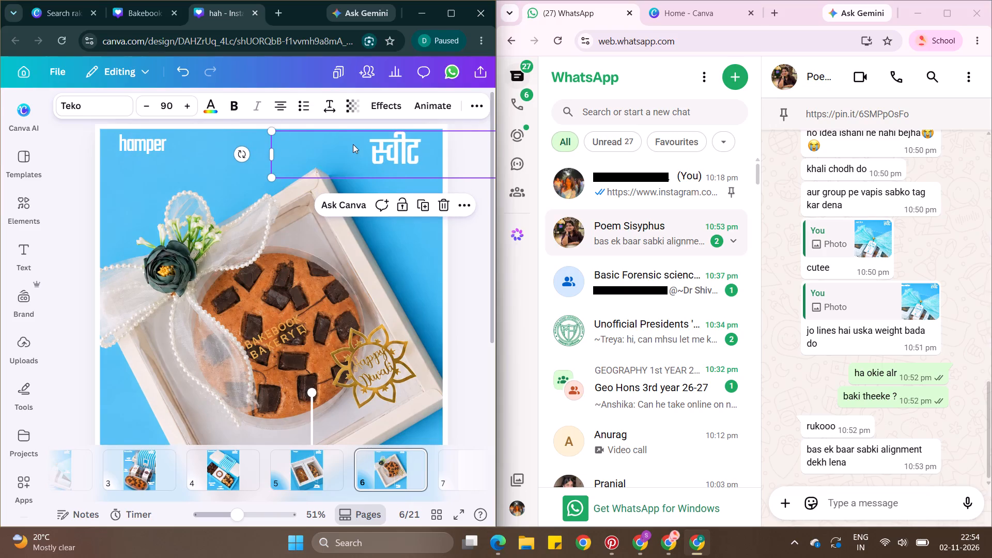
Narrow the "स्वीट" text box to fit inside the page and right-align its text.
left_click_drag(437, 152, 392, 152)
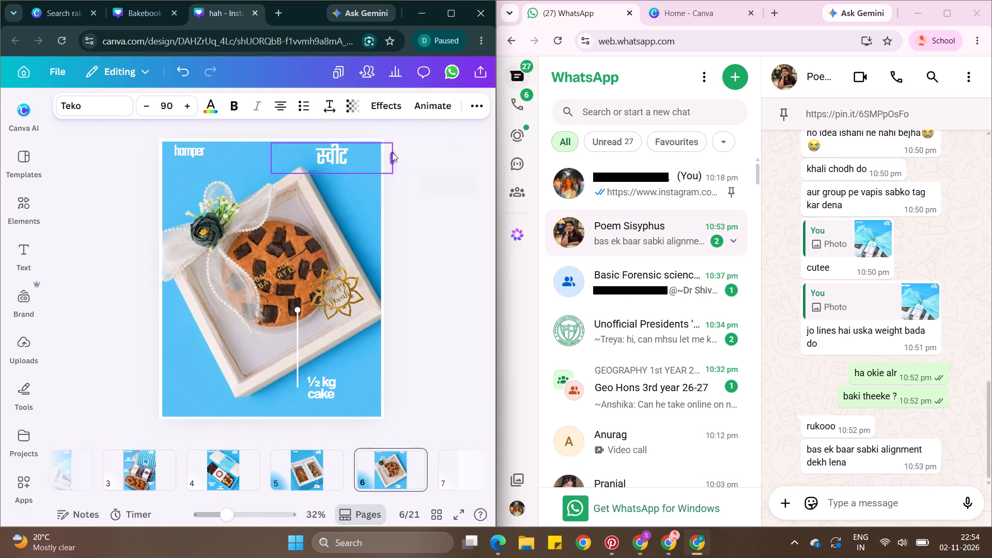
left_click_drag(392, 152, 368, 151)
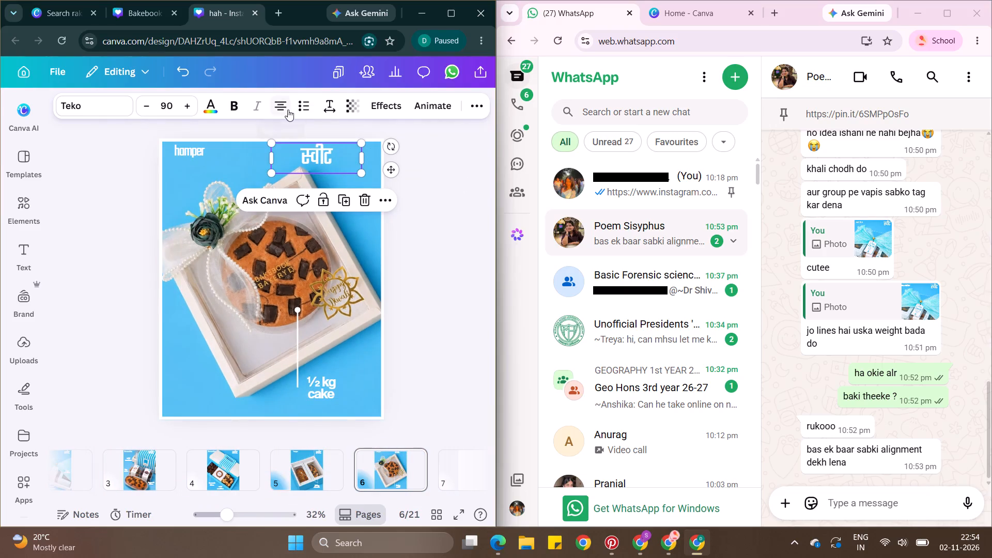
double_click(288, 110)
left_click(288, 110)
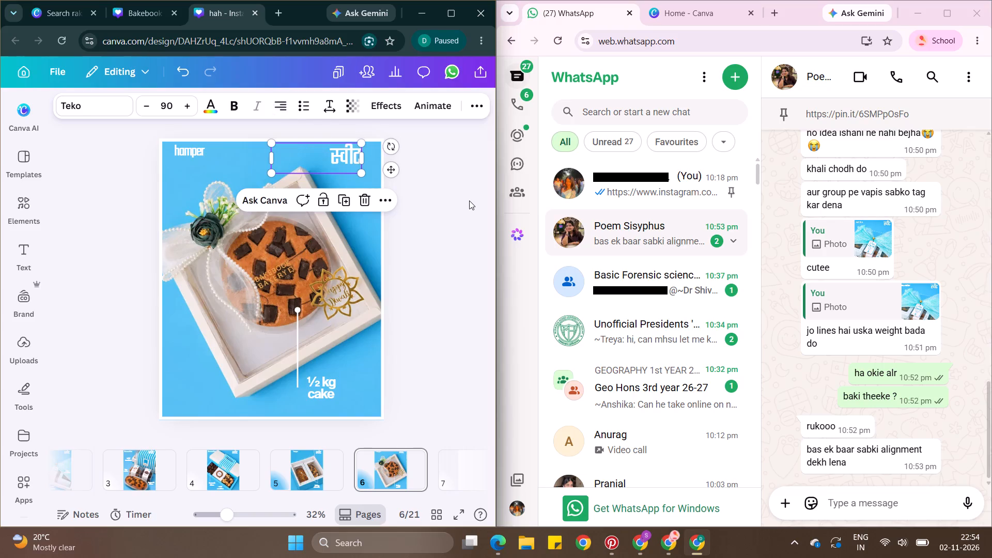
double_click(469, 200)
Show the rulers and place a horizontal guide at 65 across the "hamper" and "स्वीट" texts on page 6.
key("shift+r")
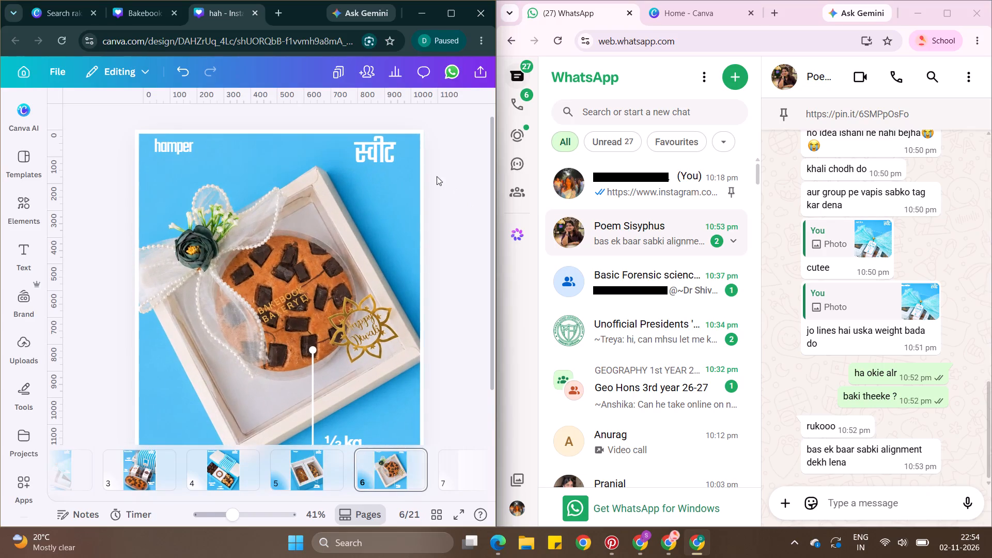
left_click_drag(411, 101, 423, 146)
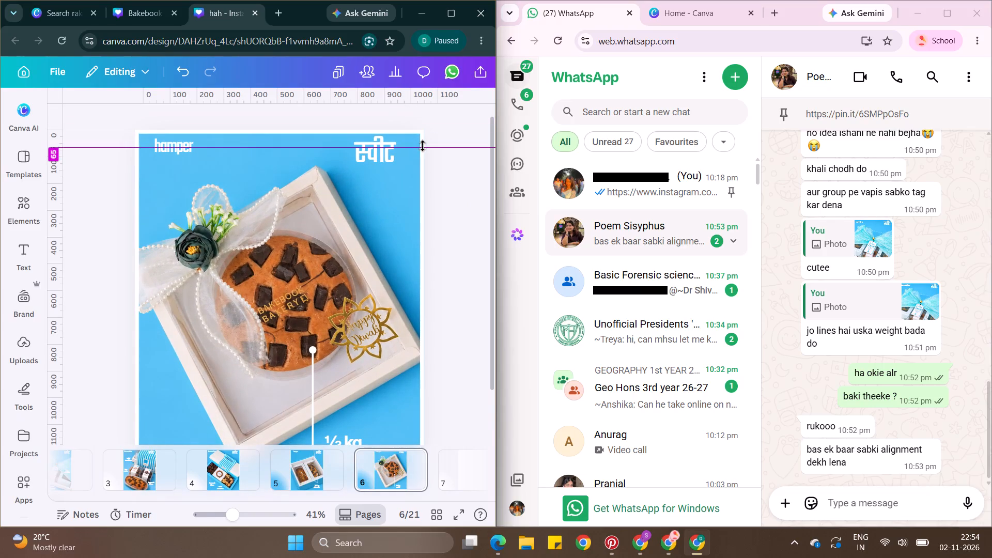
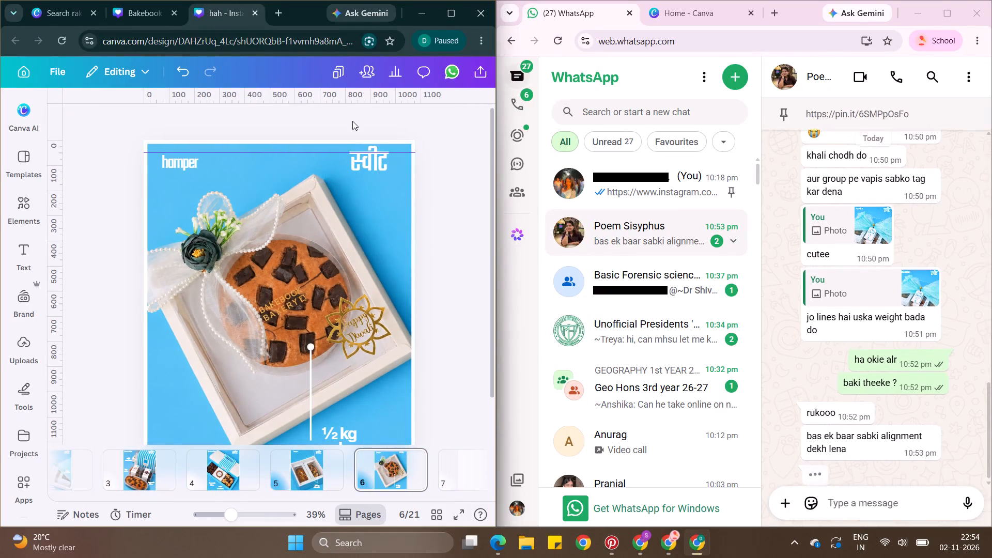
Hide the rulers and nudge page 6's "स्वीट" text slightly down and toward the page's right edge, level with "hamper".
key("shift+r")
left_click_drag(370, 137, 375, 142)
double_click(436, 183)
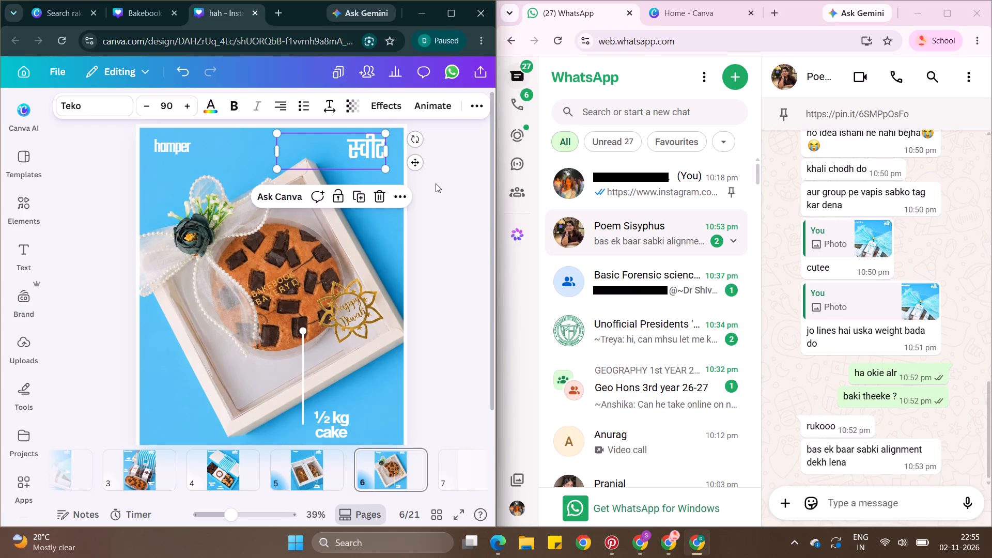
Replace the "hamper" and "स्वीट" header texts on page 5 with copies of the pair from page 6.
left_click_drag(136, 110, 363, 150)
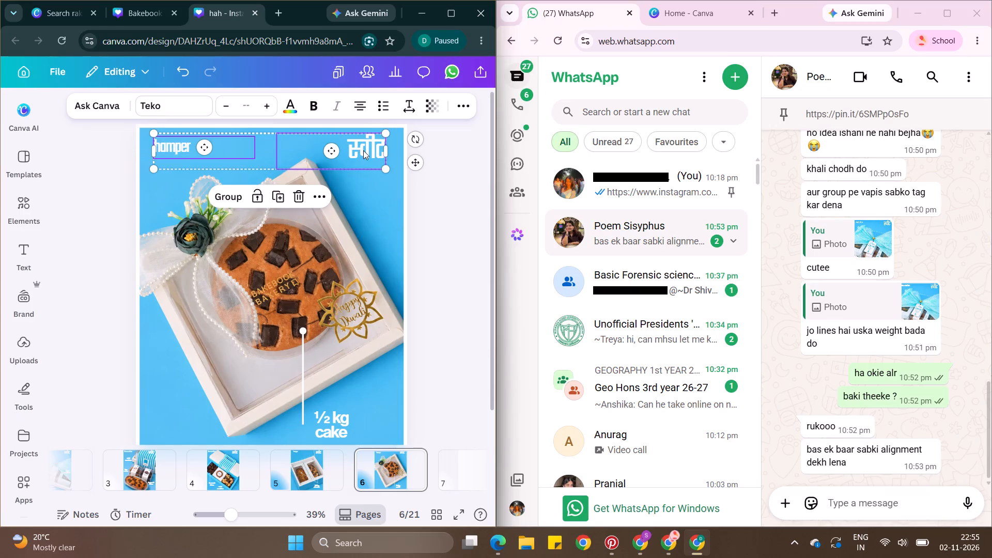
key("ctrl+c")
left_click(307, 452)
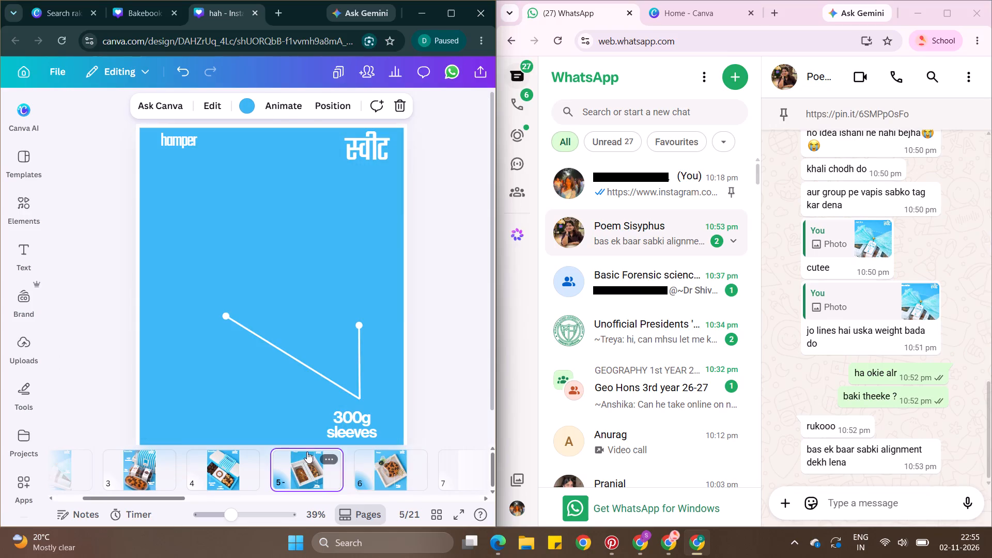
left_click(178, 132)
key("equal")
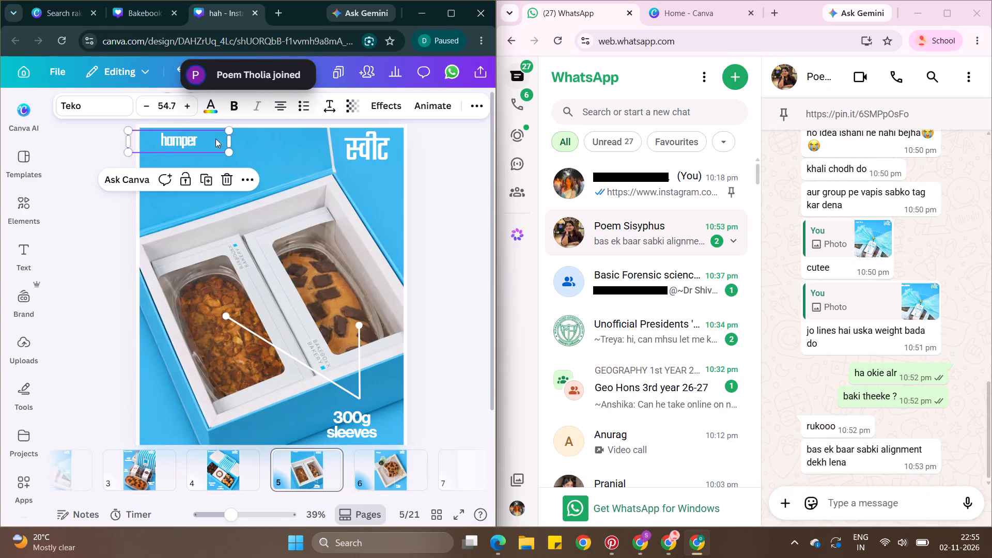
key("BackSpace")
left_click(354, 148)
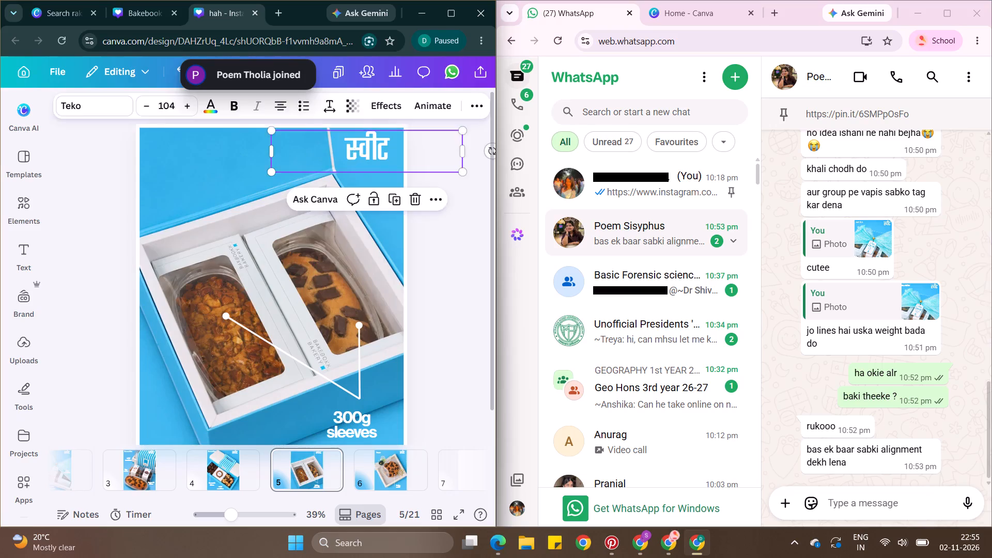
key("BackSpace")
key("ctrl+v")
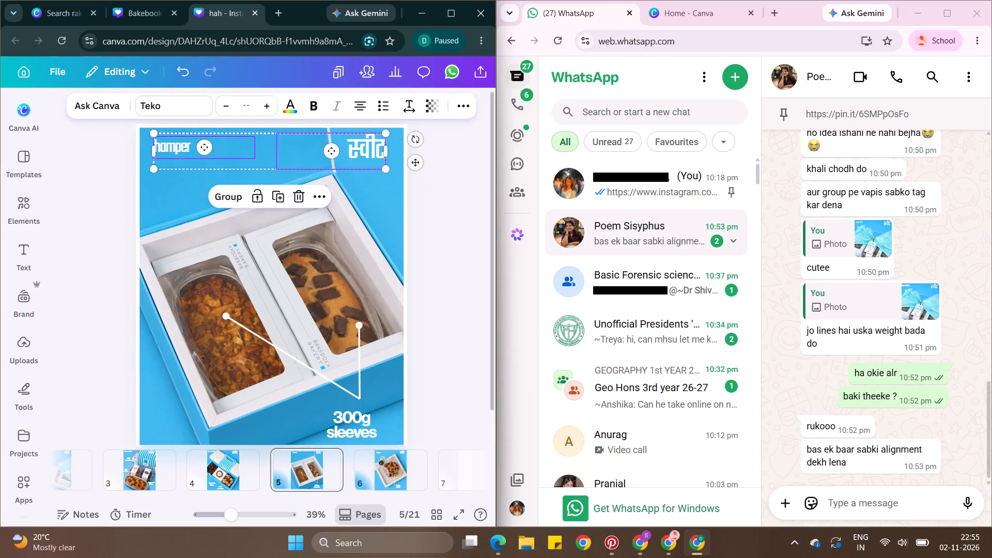
Replace the "the sweet box" and "स्वीट" header texts on page 4 with the copied pair from page 6.
left_click(232, 459)
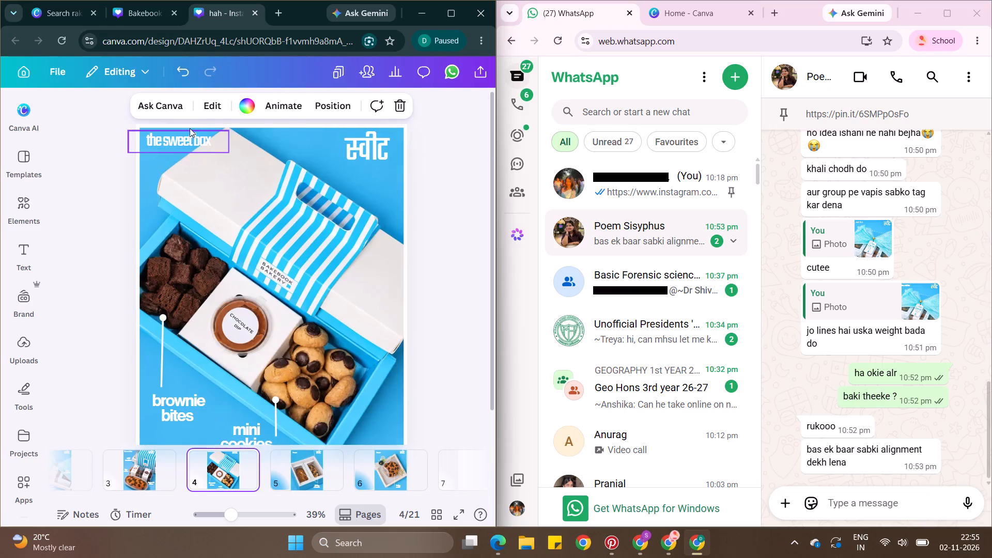
left_click(185, 139)
key("equal")
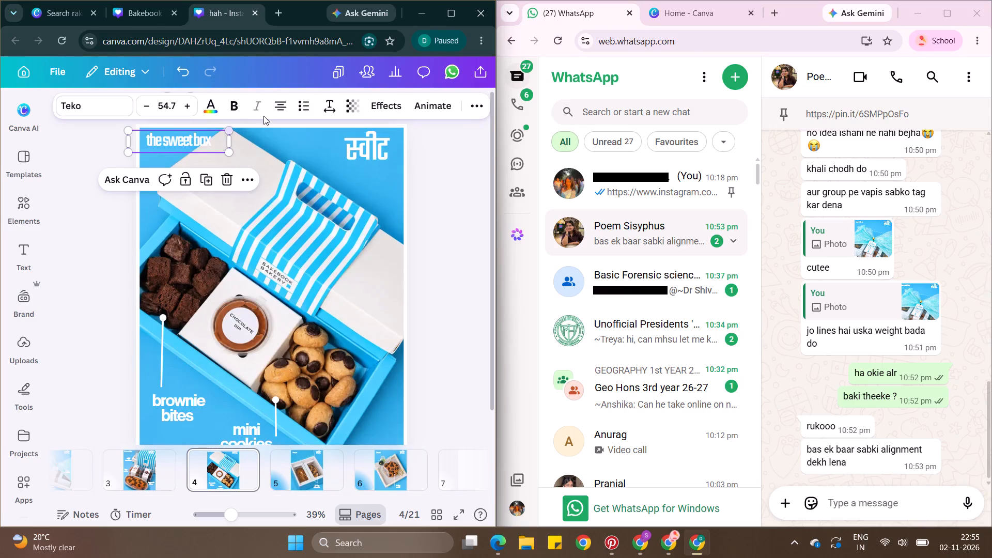
left_click(358, 151)
key("BackSpace")
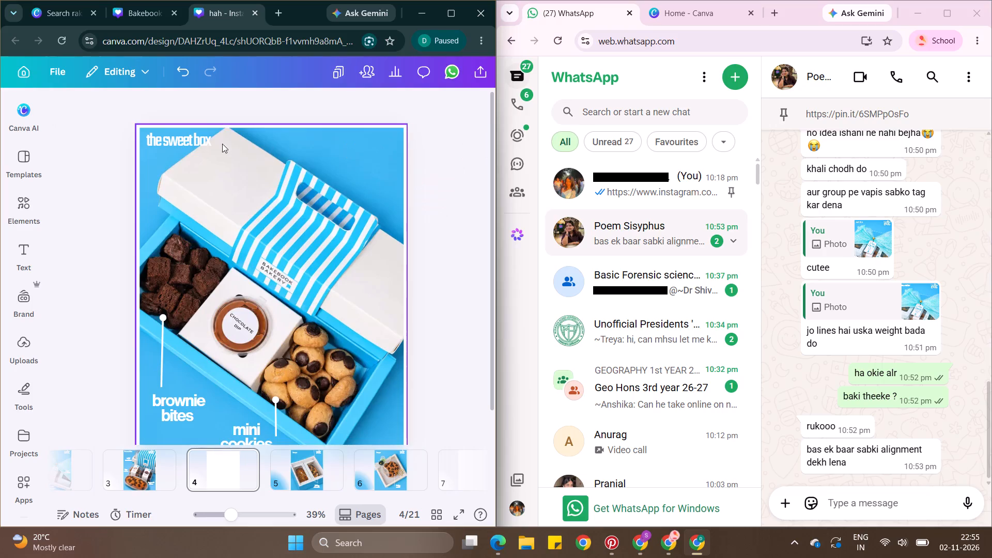
left_click(213, 143)
key("BackSpace")
key("ctrl+v")
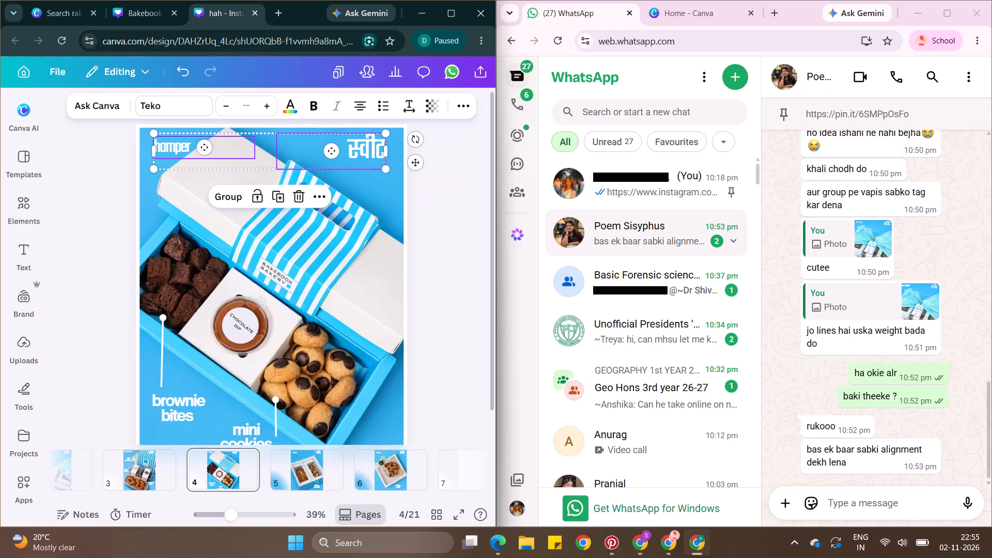
Change the pasted "hamper" text on page 4 to read "the sweet box".
double_click(180, 141)
left_click(114, 160)
double_click(183, 146)
type("the sweet box")
double_click(89, 162)
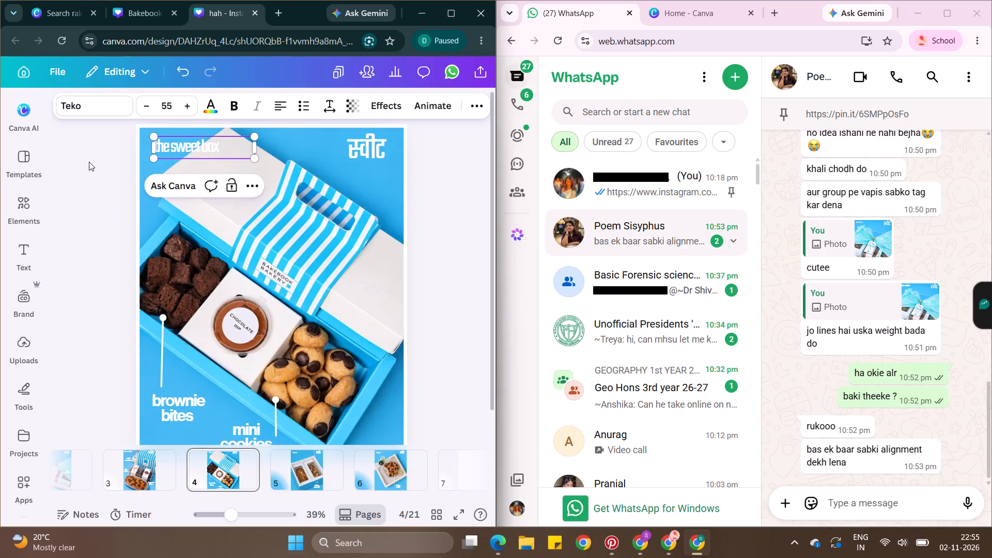
Select the "the sweet box" and "स्वीट" header texts on page 4 together.
left_click_drag(114, 123, 349, 158)
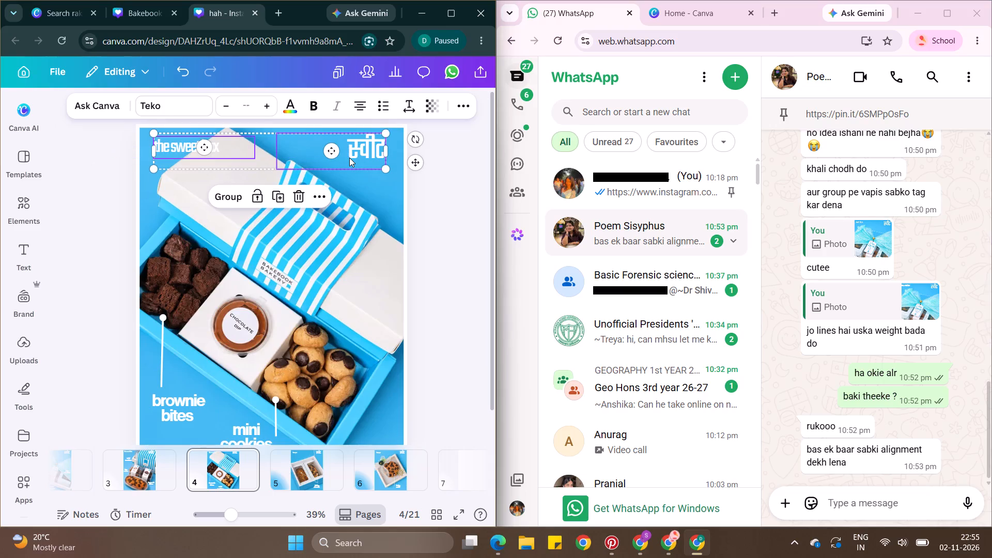
Replace the "the sweet box" and "स्वीट" header texts on page 3 with copies of the pair from page 4.
key("ctrl+c")
left_click(147, 478)
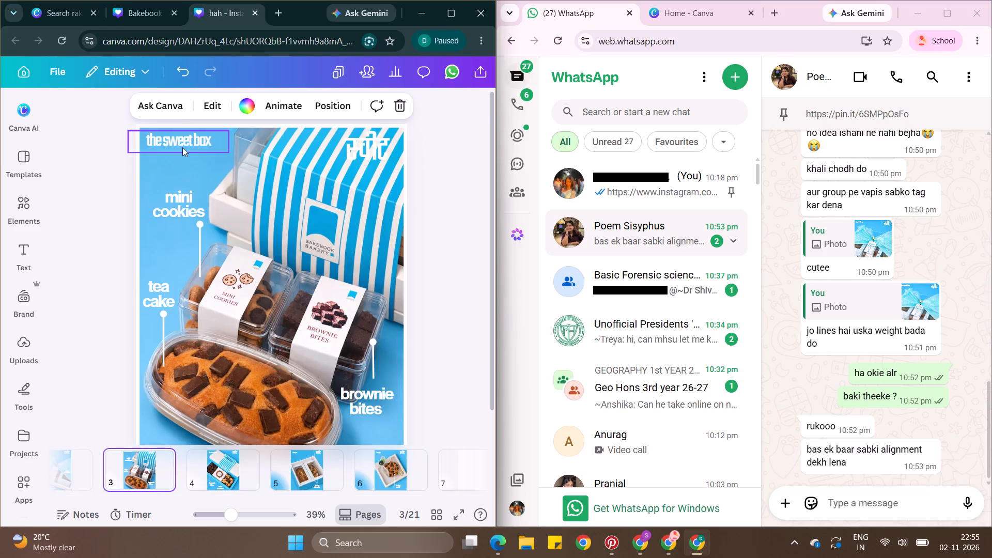
left_click(182, 147)
key("equal")
key("BackSpace")
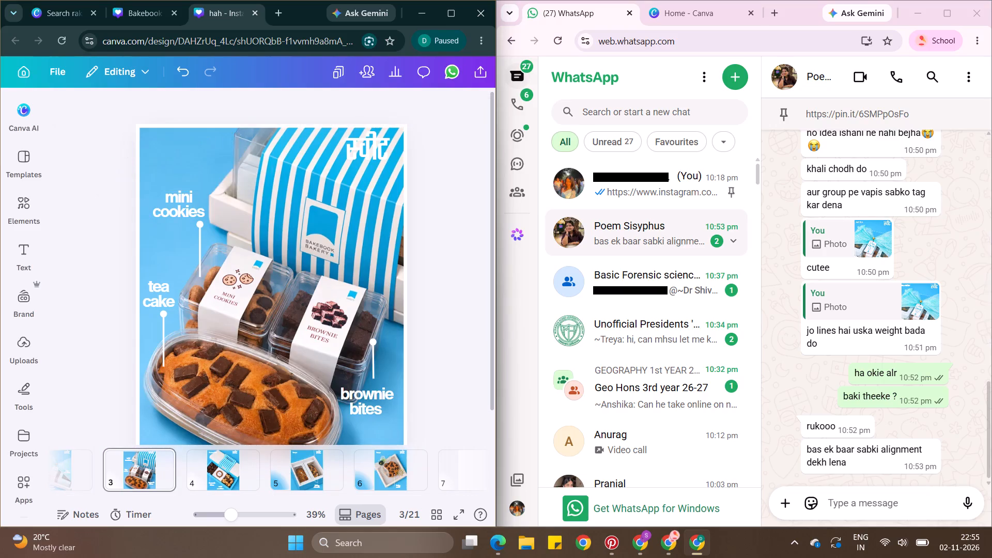
left_click(327, 145)
key("BackSpace")
key("ctrl+v")
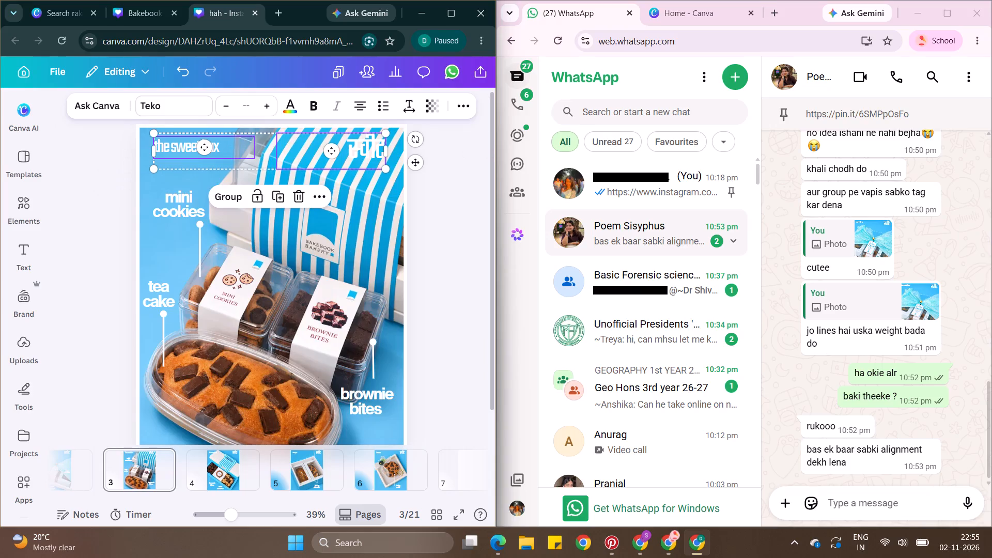
Replace the "स्वीट" and "the sweet box" header texts on page 2 with the copied pair from page 4.
scroll(178, 463, "right", 1)
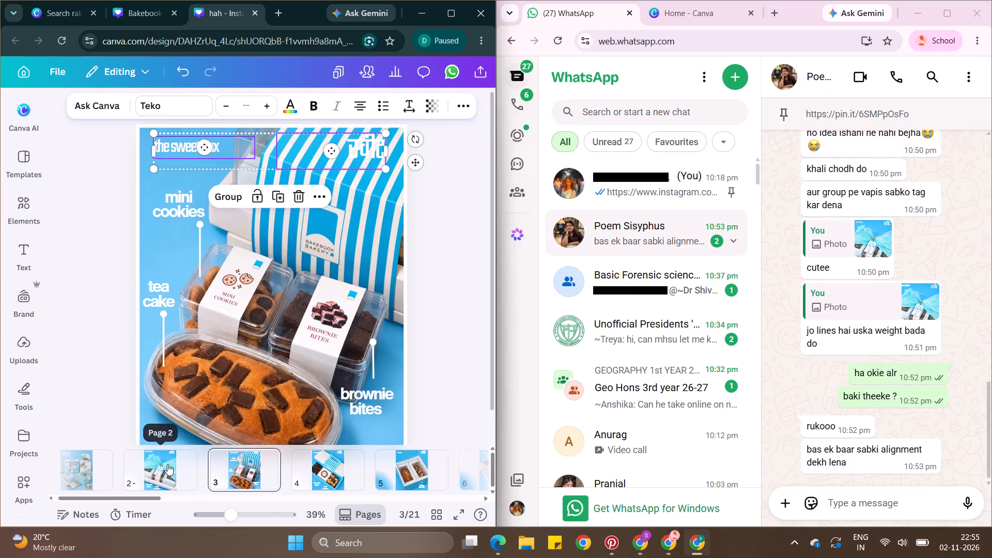
left_click(167, 464)
left_click(368, 140)
key("BackSpace")
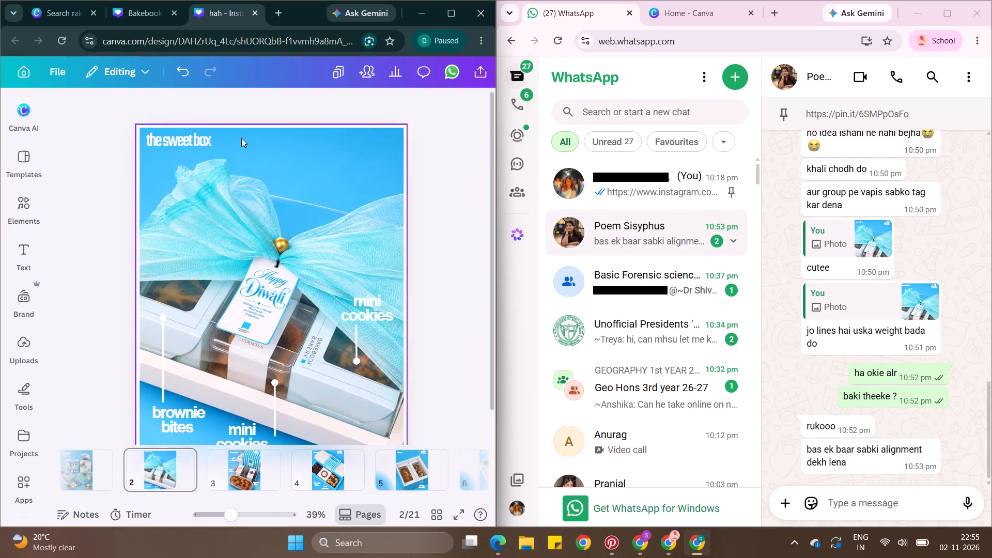
left_click(205, 137)
key("BackSpace")
key("ctrl+v")
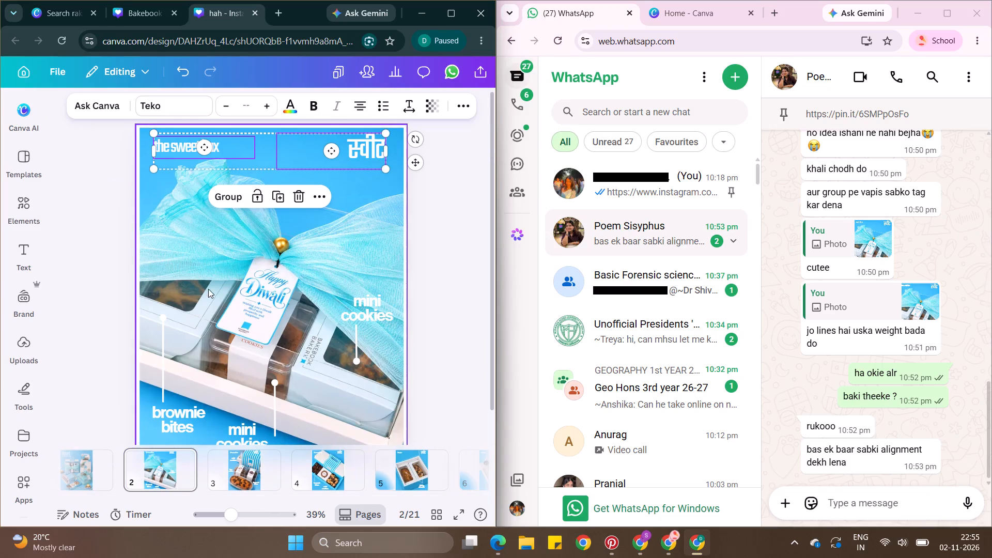
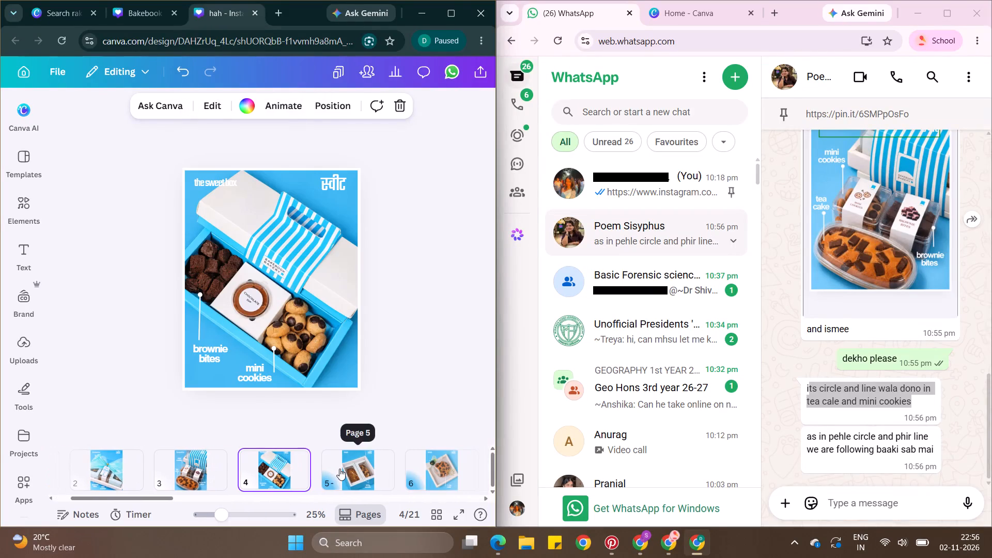
Review pages 5, 6, 3 and 4 of the carousel to check the header texts and pointer labels for consistency.
left_click(339, 469)
scroll(339, 469, "left", 1)
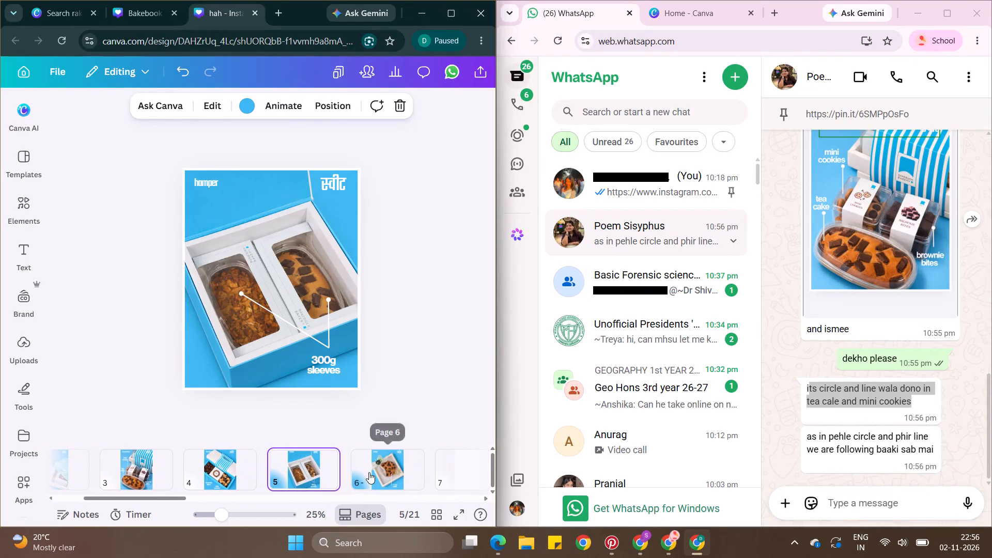
left_click(369, 472)
scroll(333, 485, "left", 1)
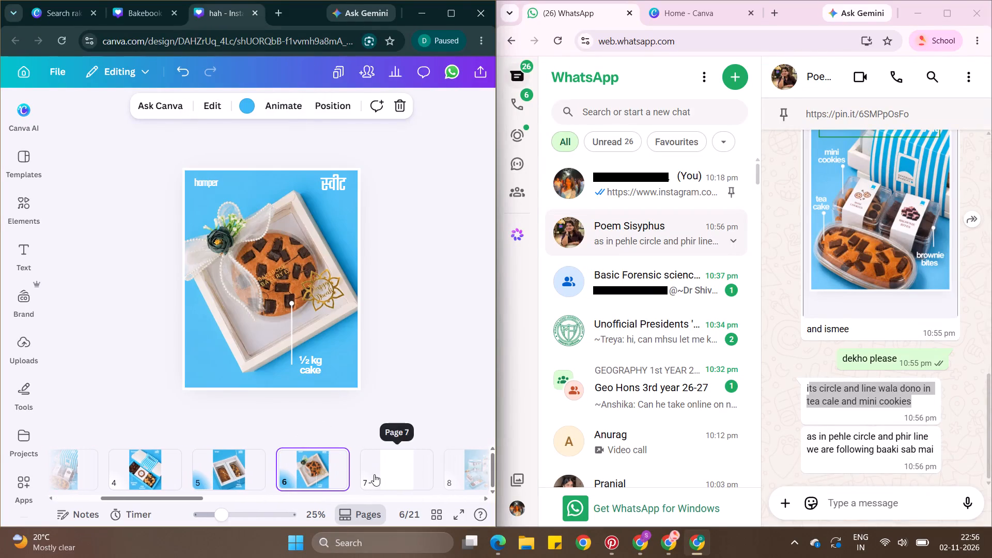
scroll(317, 481, "right", 4)
left_click(259, 467)
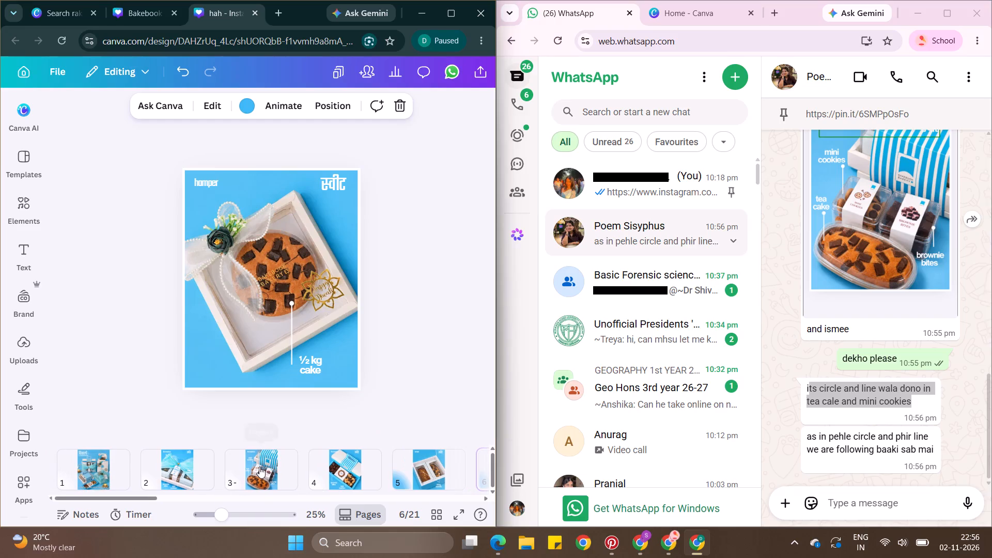
left_click(340, 469)
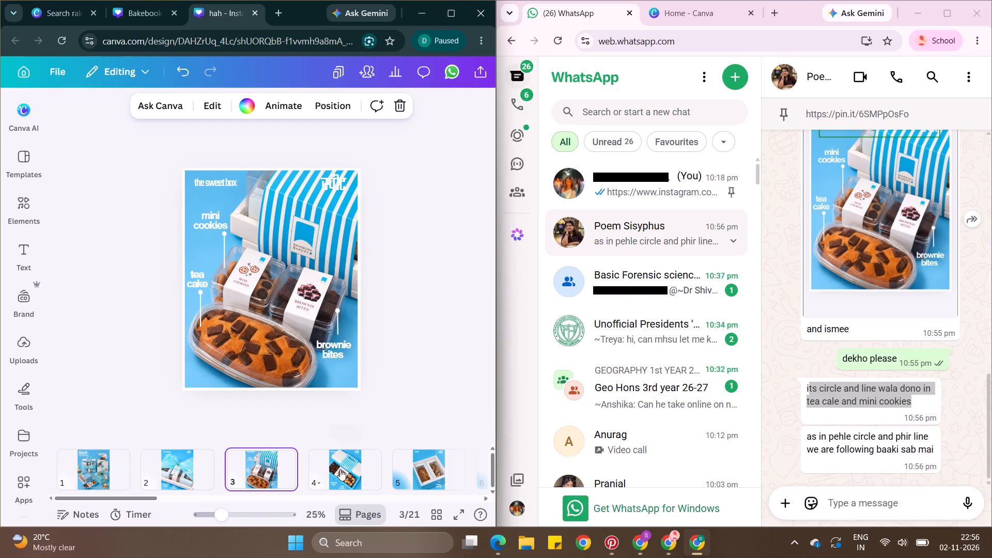
Start a screen snip of the carousel's page 2 design.
left_click(197, 471)
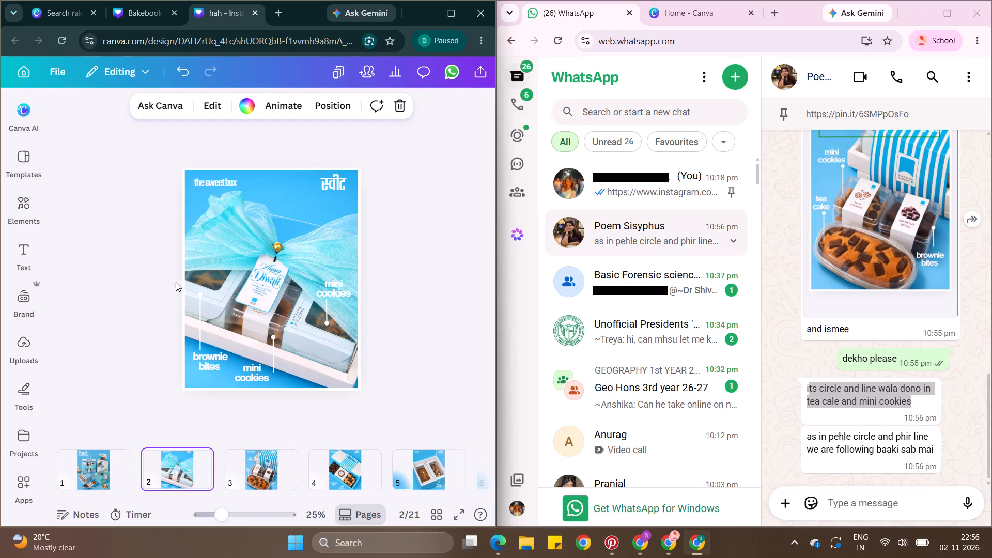
key("Print")
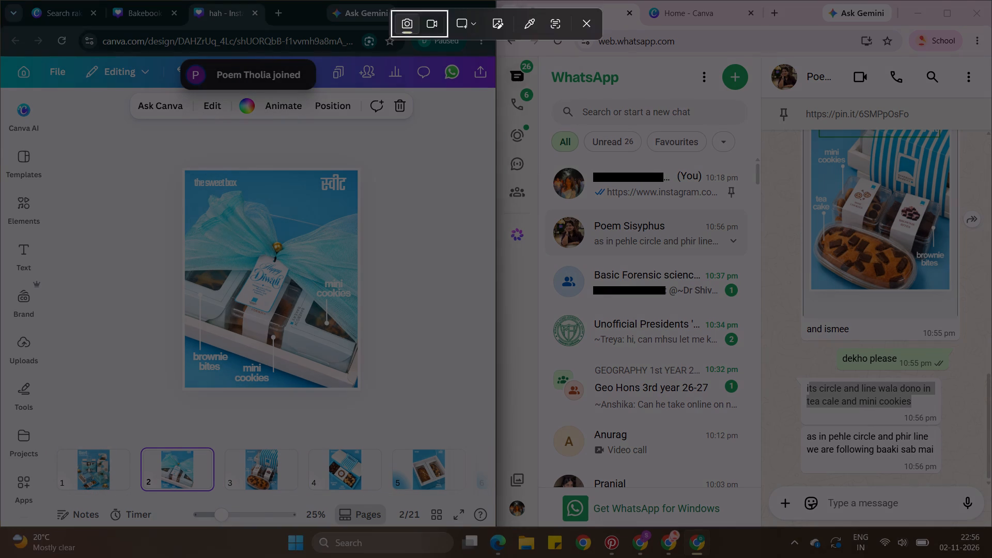
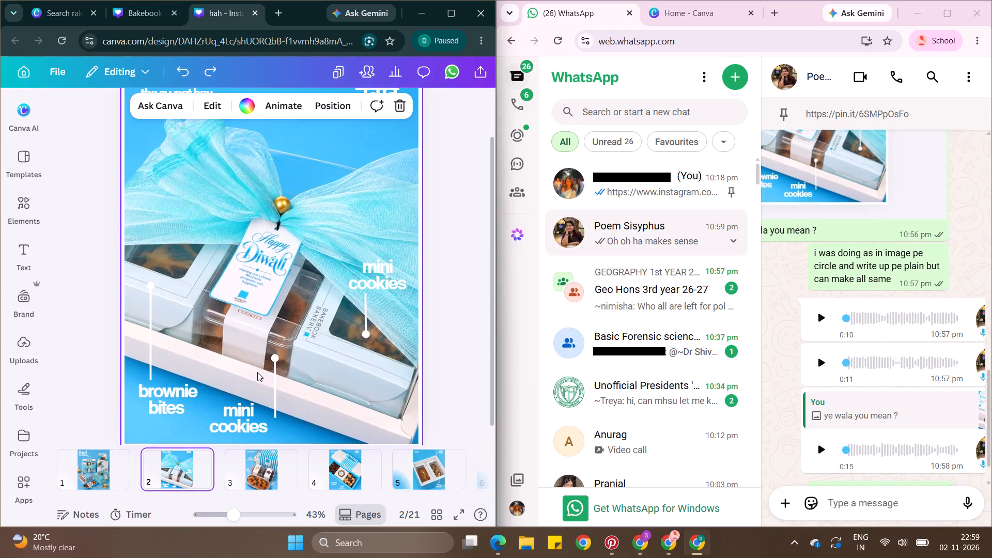
Extend the "brownie bites" pointer line on page 3 upward so its dotted end reaches higher on the brownie box.
scroll(257, 372, "down", 1)
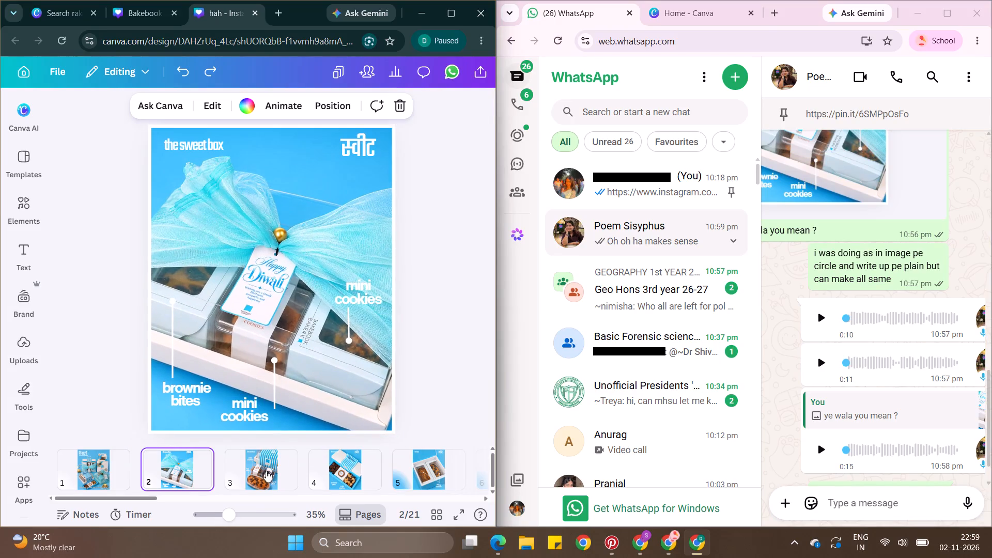
scroll(276, 390, "down", 1)
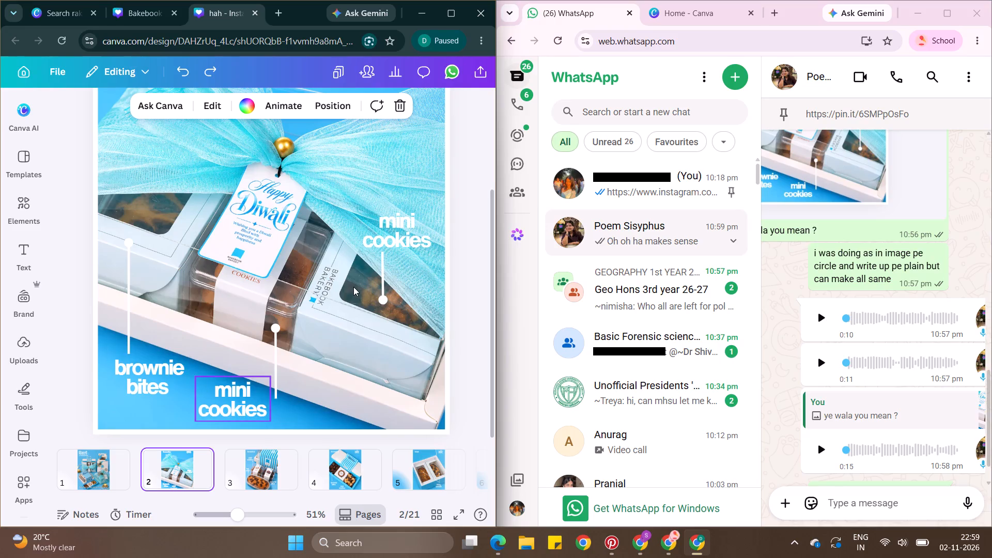
left_click(276, 464)
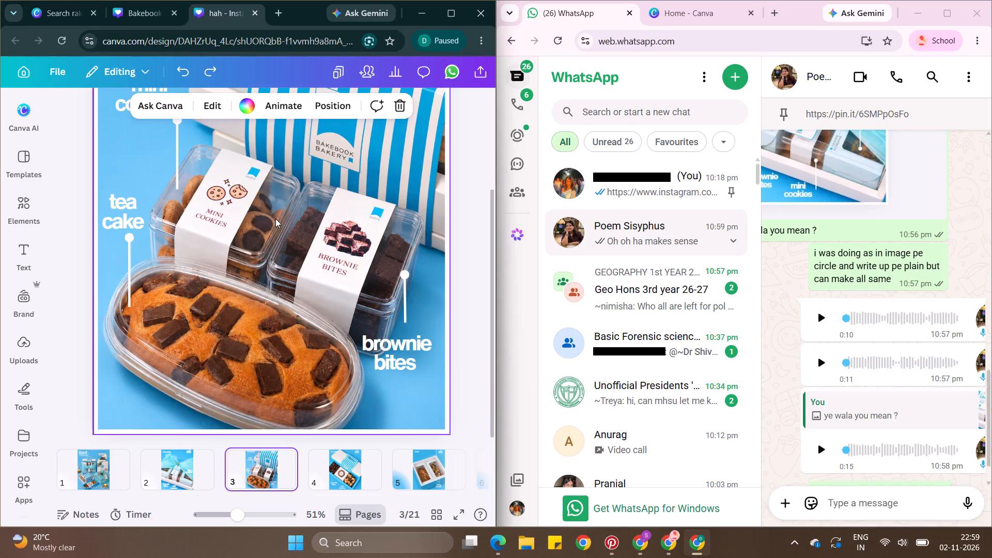
left_click(409, 294)
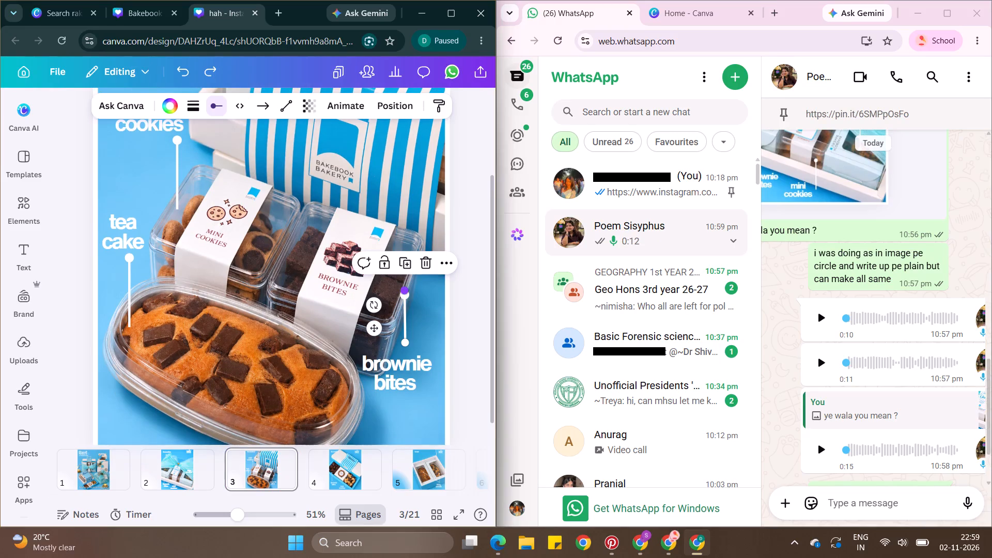
left_click_drag(402, 290, 404, 256)
left_click(408, 343)
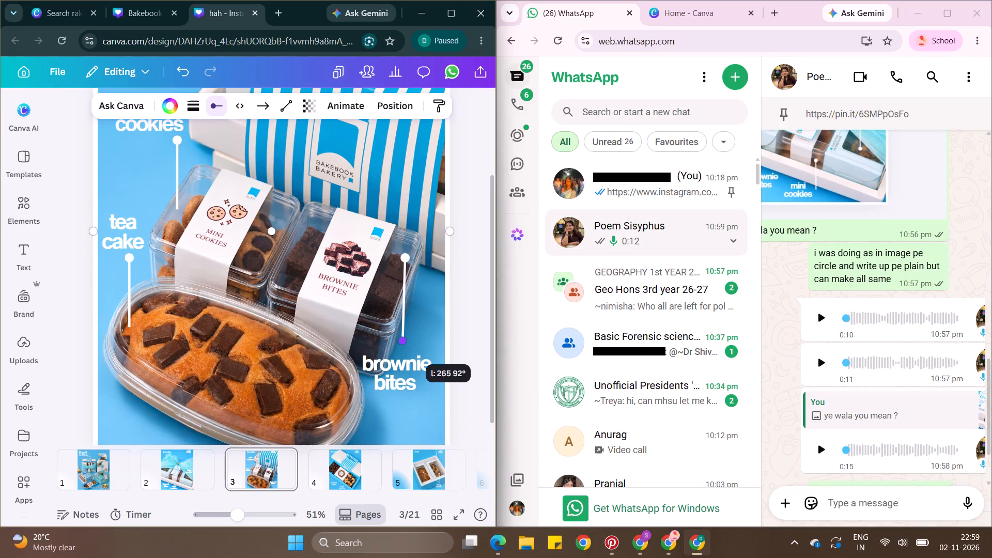
Switch the "mini cookies" pointer line's filled-circle end on page 3 to the cookie box side, leaving the label end plain.
left_click(212, 234)
scroll(212, 234, "up", 1)
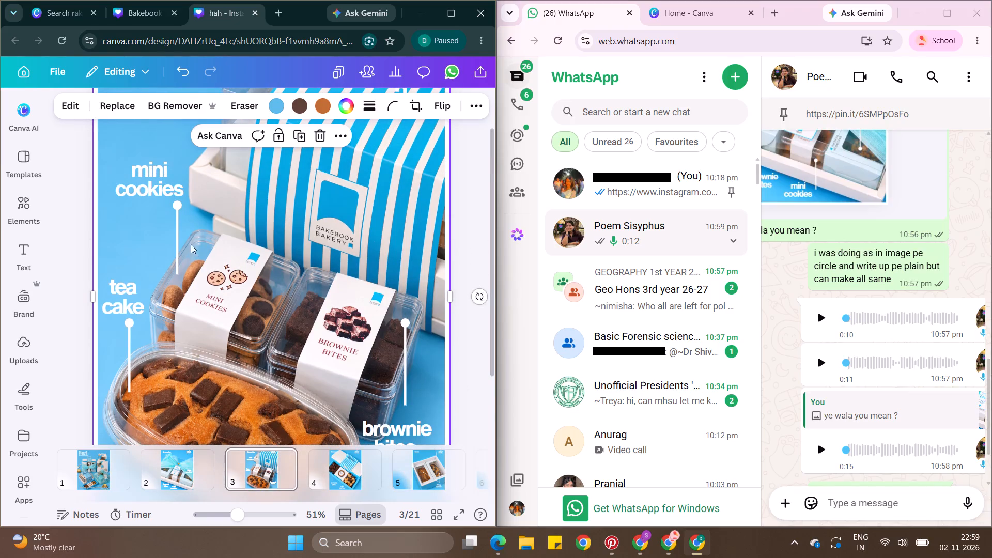
left_click(181, 242)
left_click(266, 105)
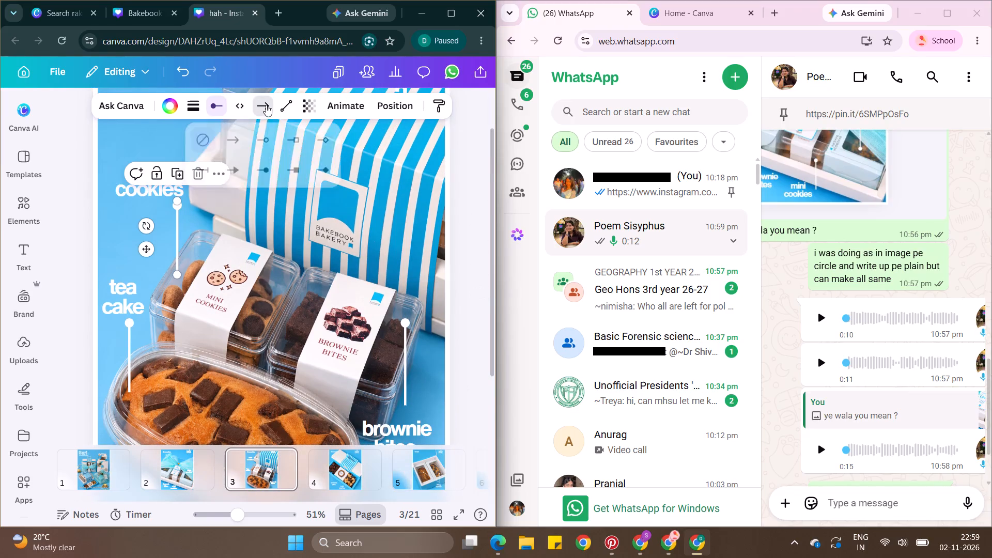
left_click(254, 170)
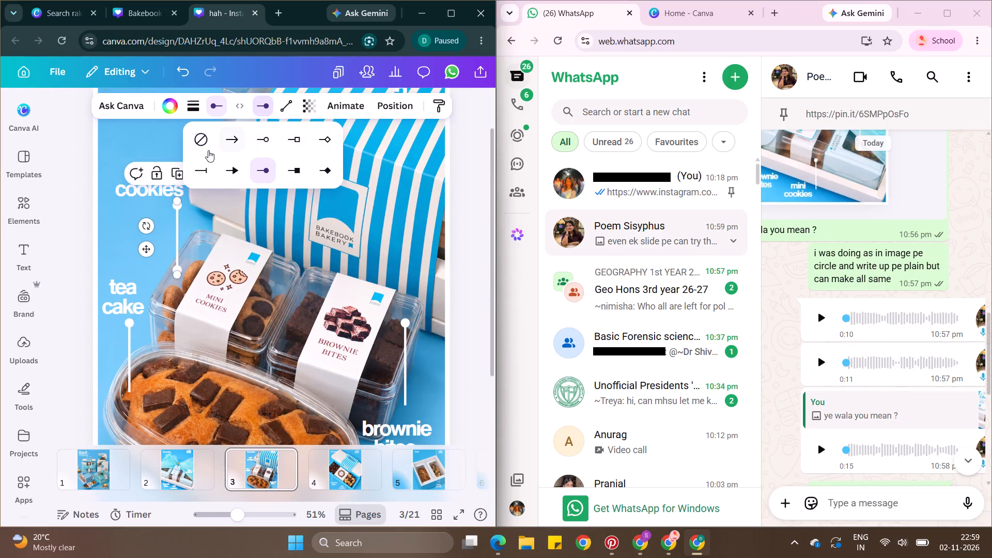
left_click(214, 104)
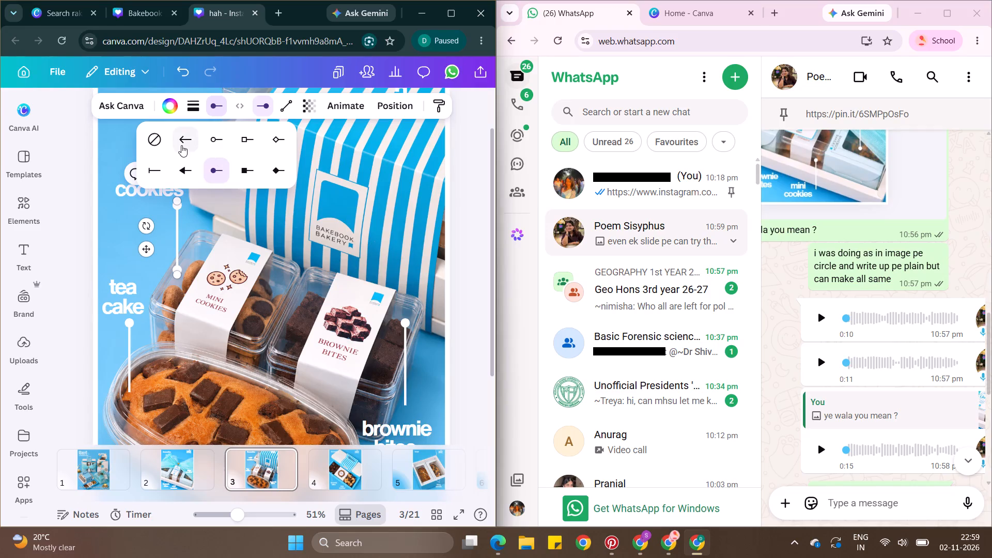
left_click(159, 145)
Switch the "tea cake" pointer line's filled-circle end on page 3 to the cake side, leaving the label end plain.
left_click(132, 340)
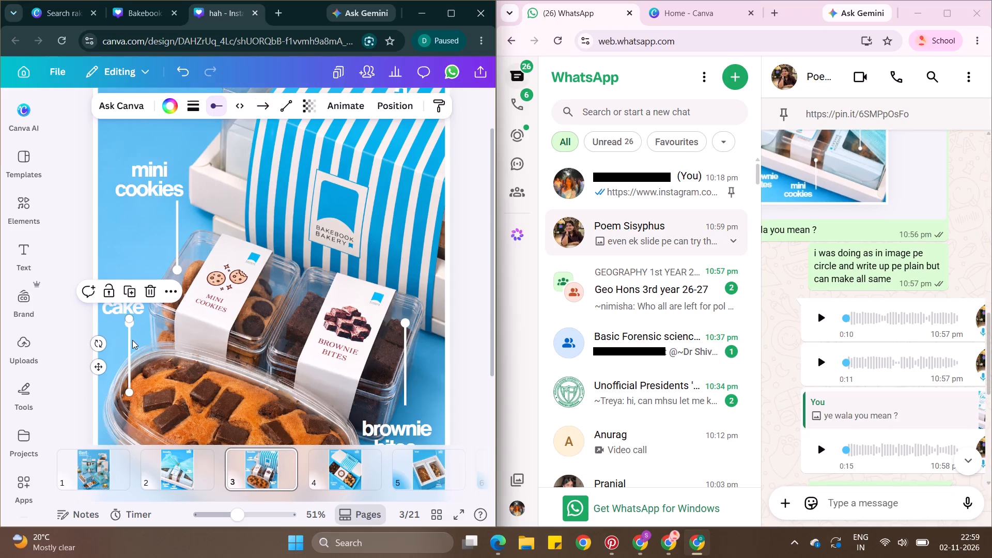
left_click(263, 104)
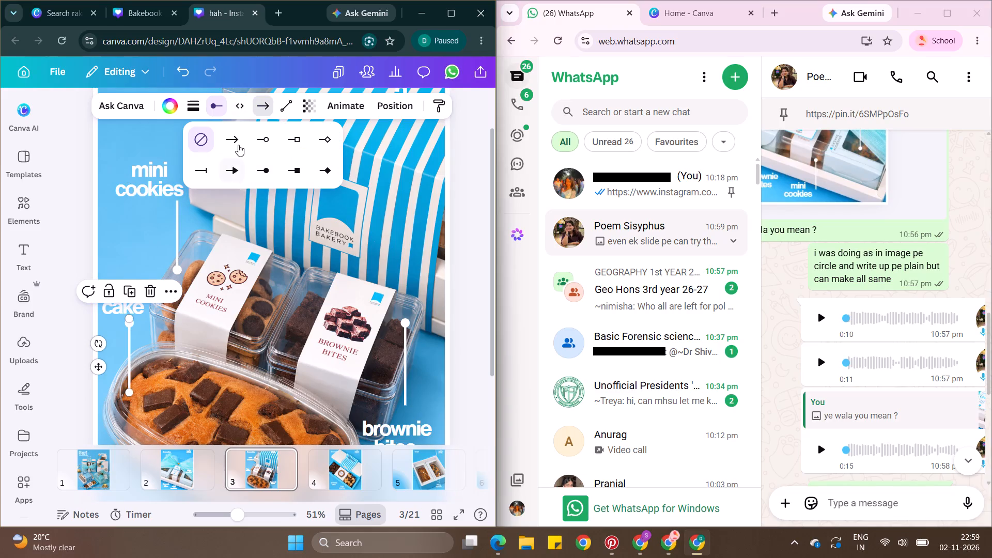
left_click(257, 170)
left_click(205, 133)
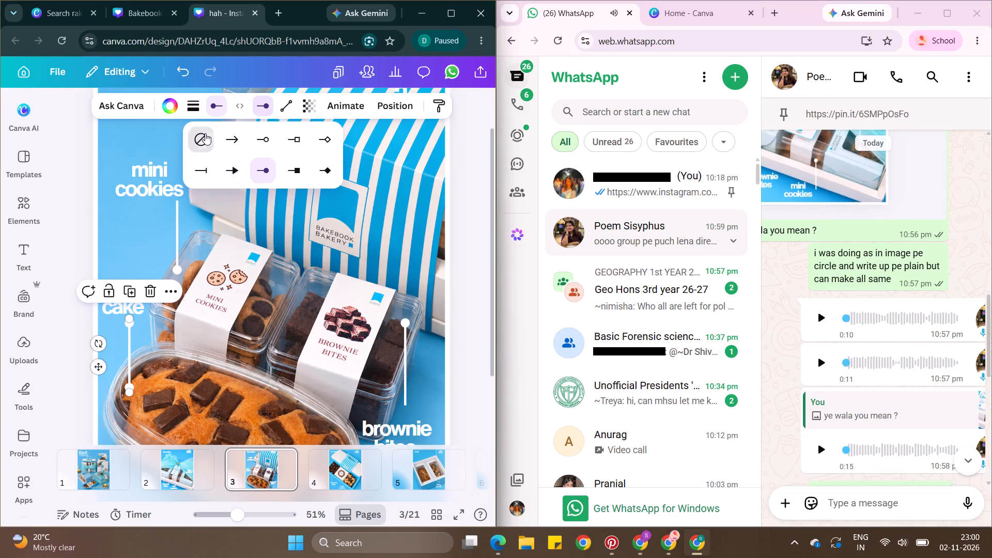
left_click(263, 173)
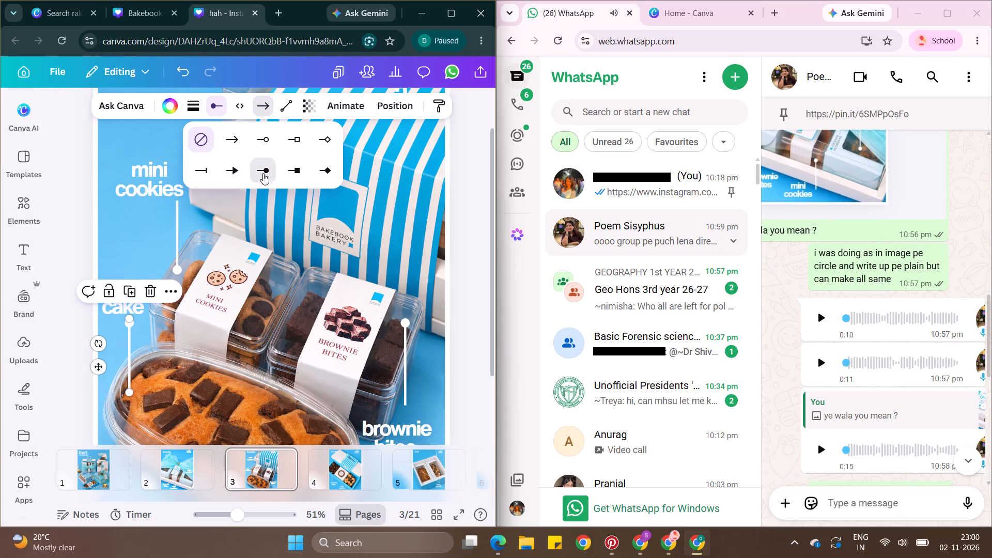
left_click(222, 102)
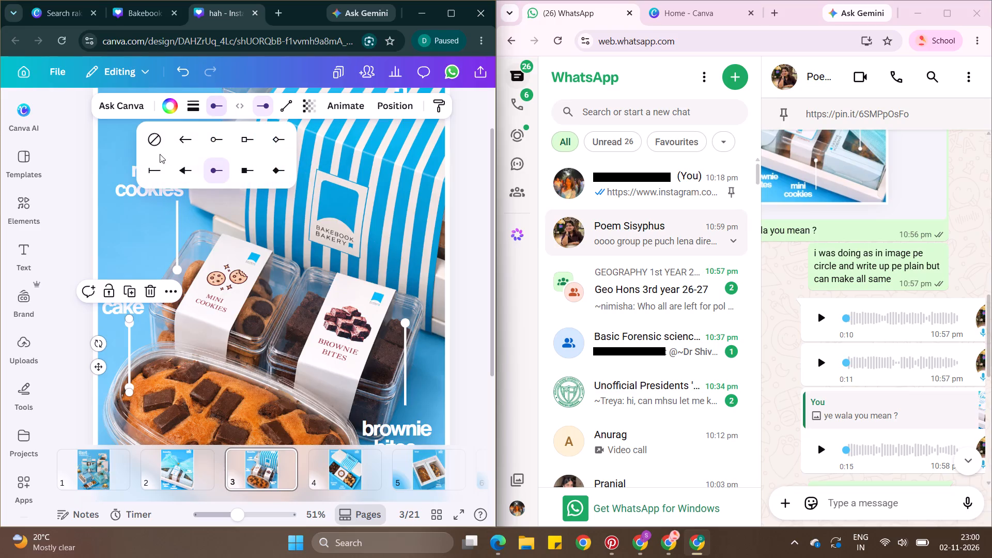
Remove the filled circle from the label end of the "tea cake" pointer line on page 3.
left_click(153, 139)
triple_click(71, 189)
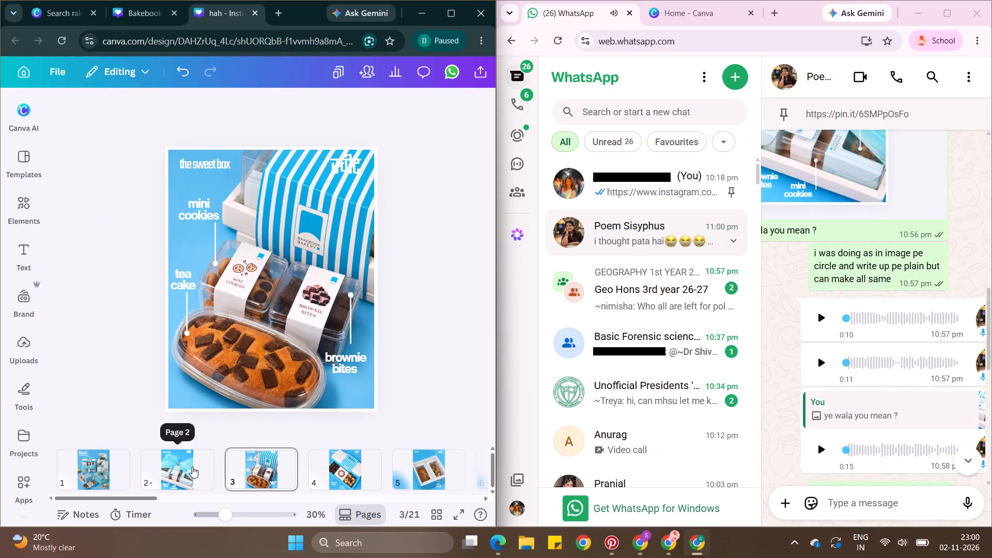
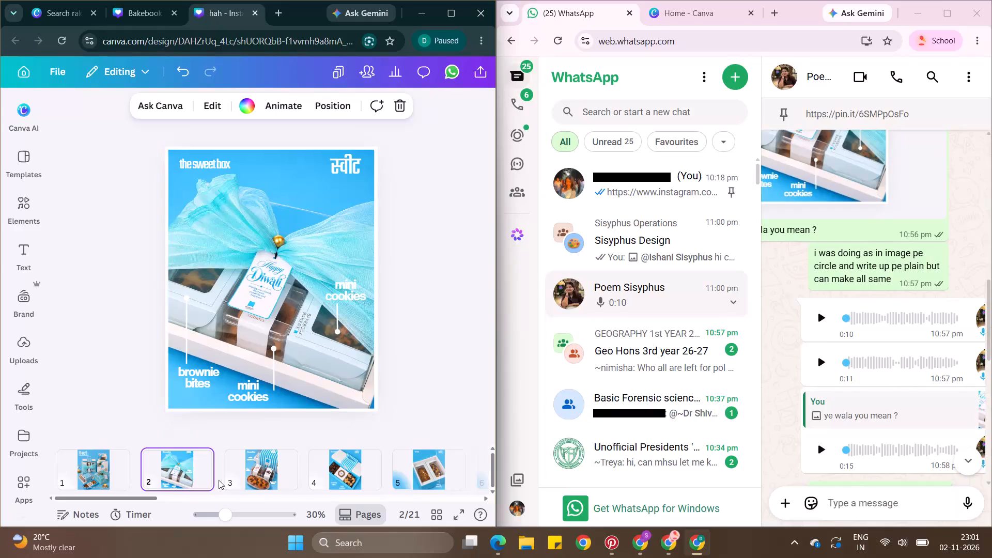
scroll(151, 477, "right", 1)
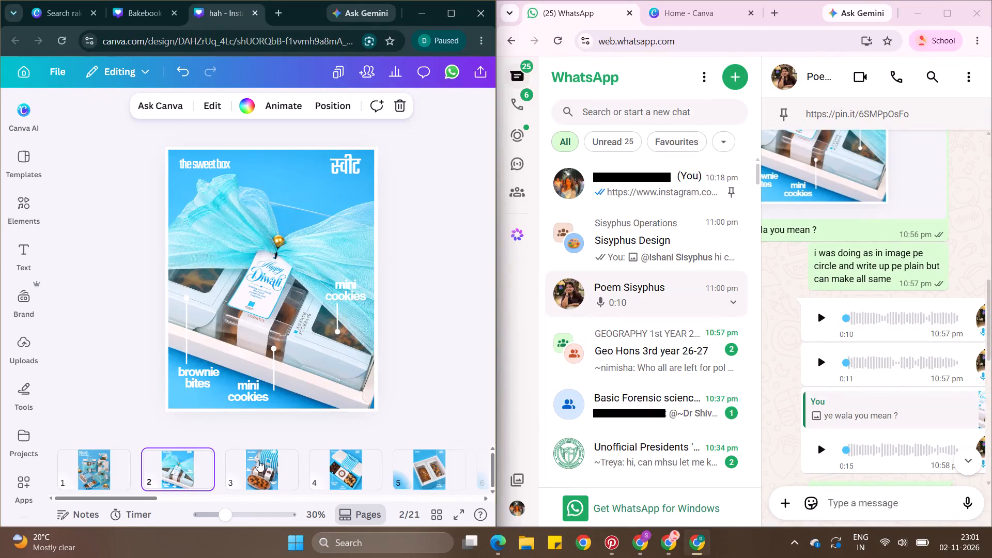
left_click(269, 463)
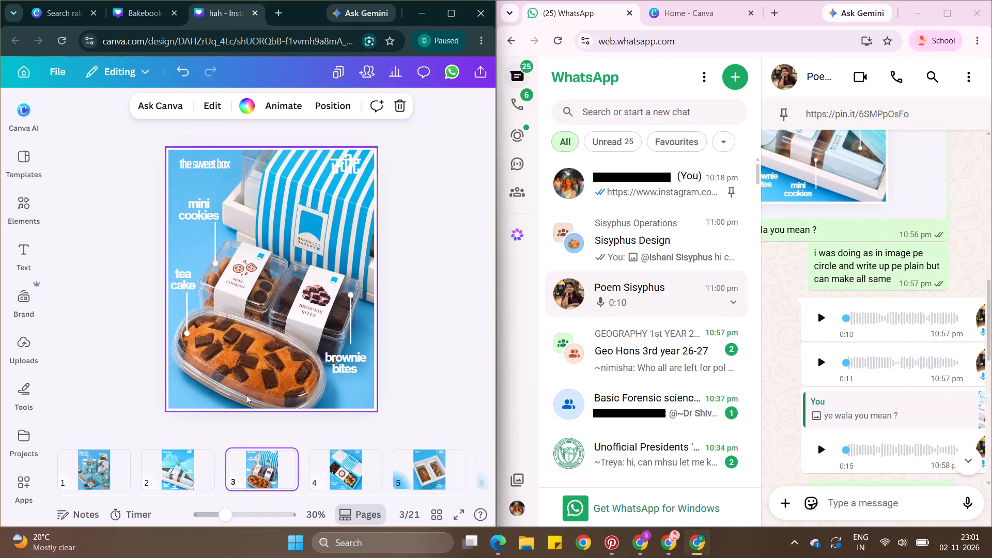
left_click(190, 464)
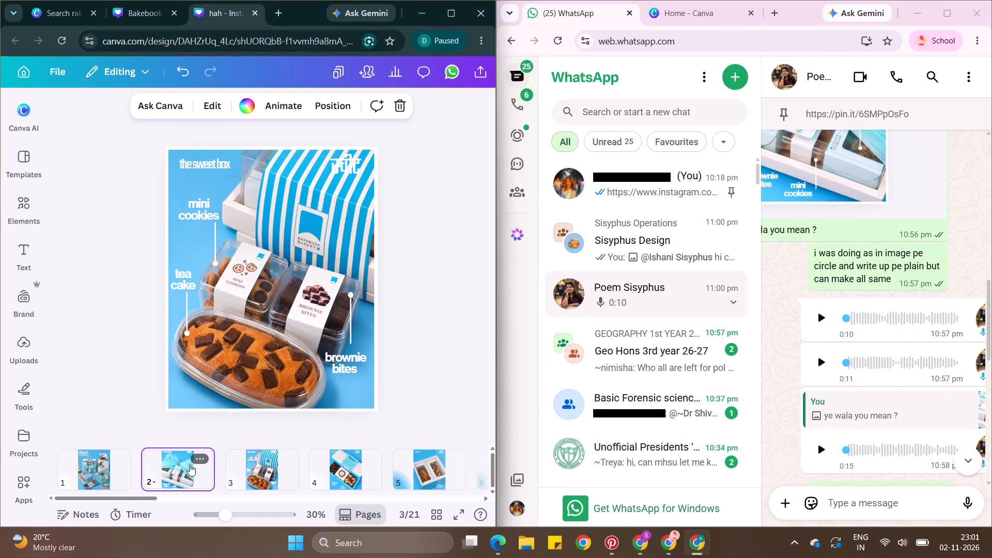
left_click(355, 478)
key("Right")
key("Right")
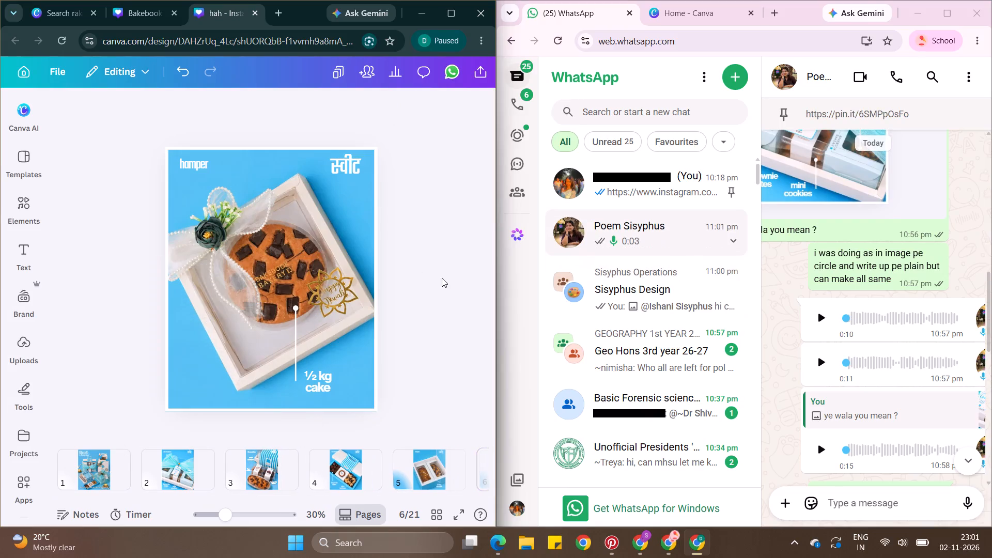
scroll(358, 471, "left", 1)
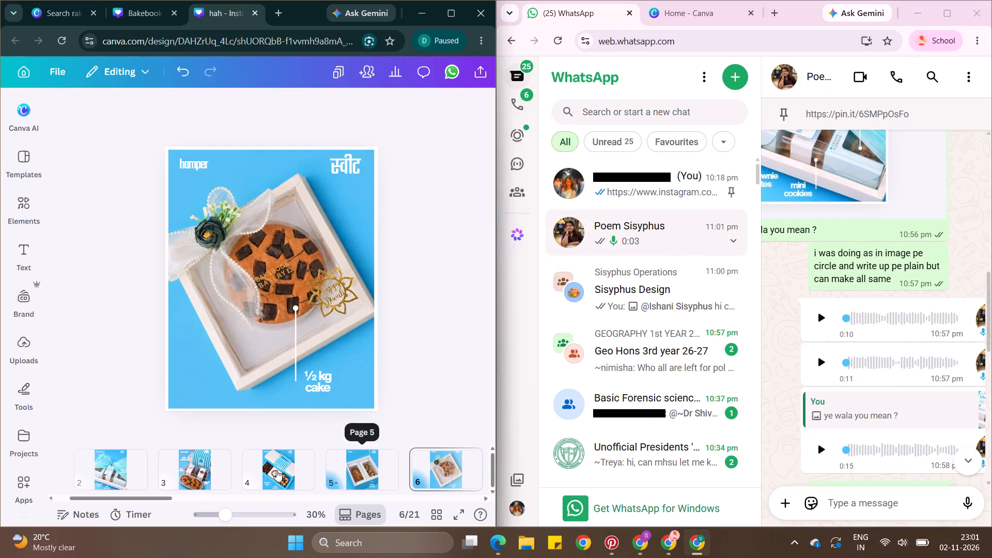
scroll(336, 478, "left", 1)
Select pages 2 through 6 together in the grid view and duplicate them as a set.
left_click(438, 514)
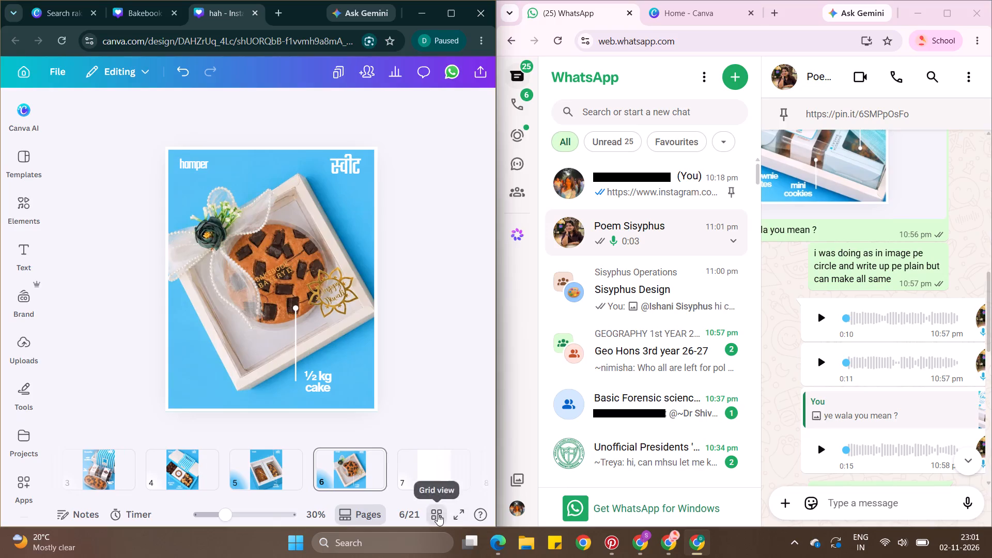
left_click(262, 220)
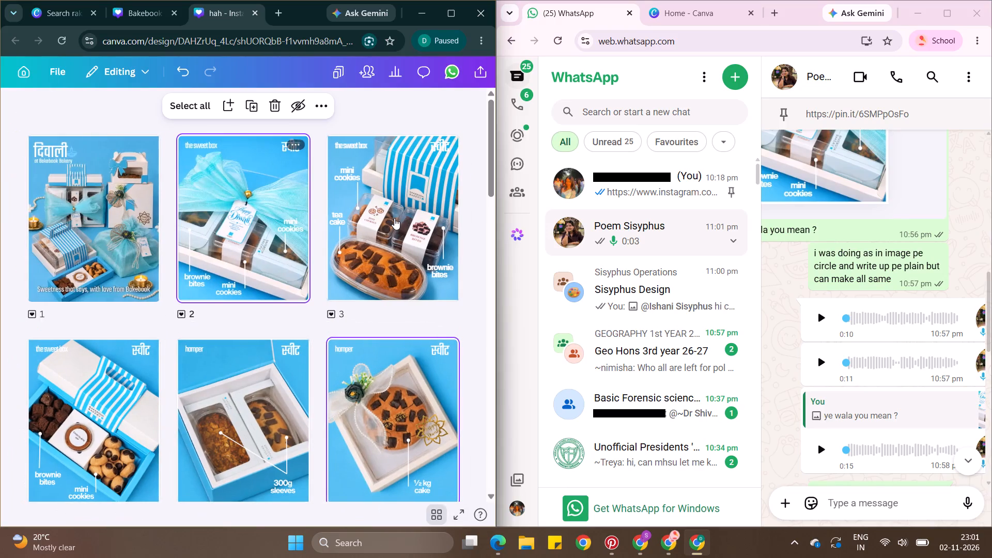
left_click(394, 218, "ctrl")
left_click(259, 389, "ctrl")
left_click(139, 382, "ctrl")
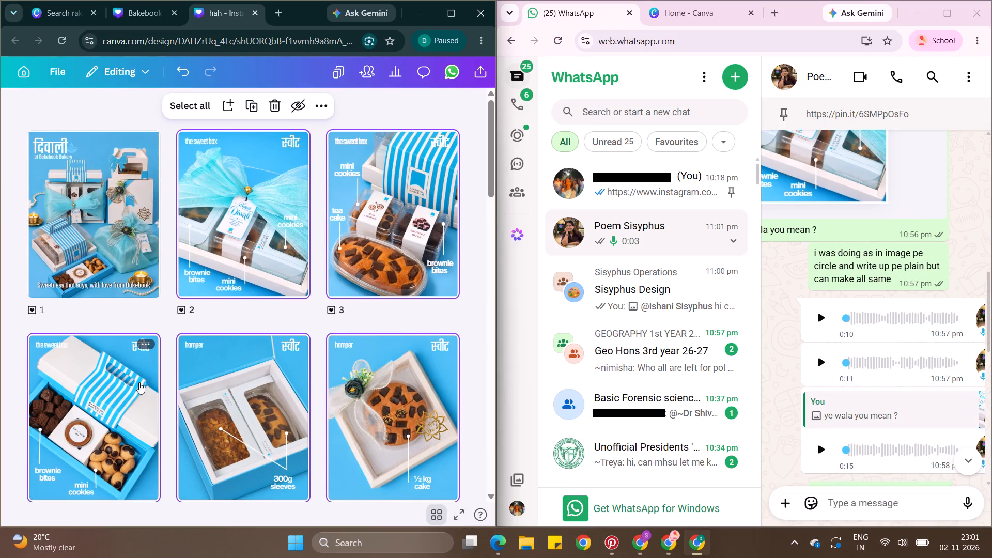
key("ctrl+d")
scroll(205, 352, "down", 2)
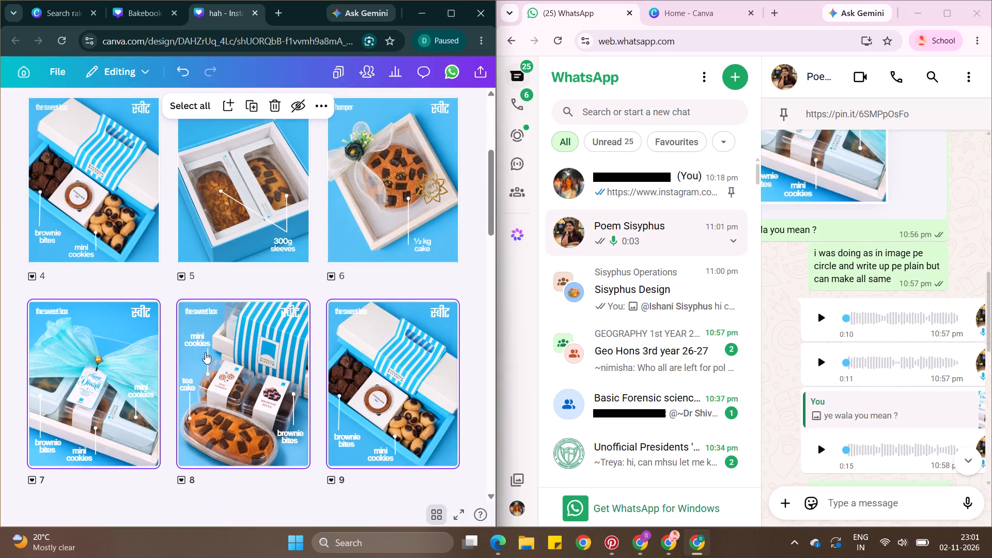
Switch the "brownie bites" pointer line's filled-circle end on page 7 to the label side, leaving the product end plain.
scroll(205, 352, "down", 1)
double_click(131, 397)
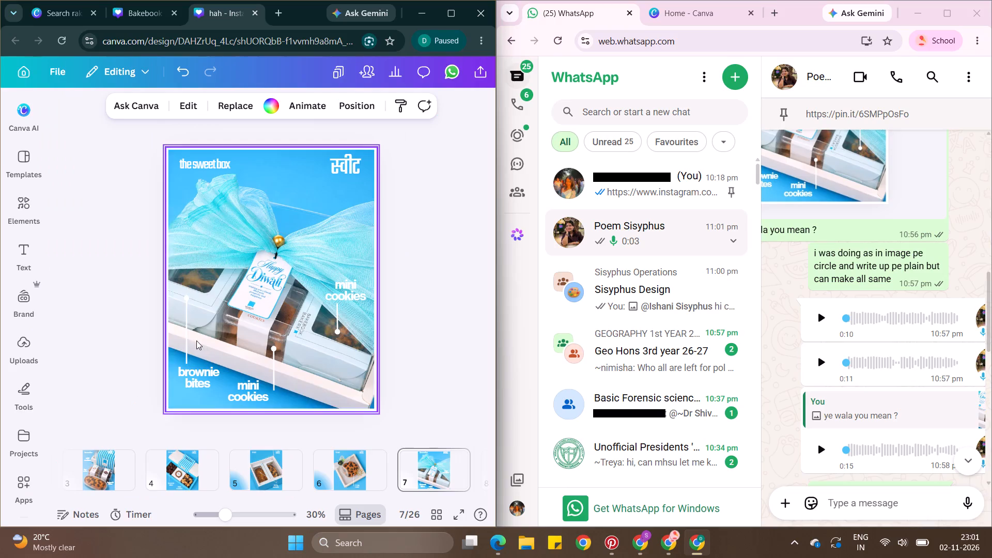
left_click(190, 323)
left_click(221, 105)
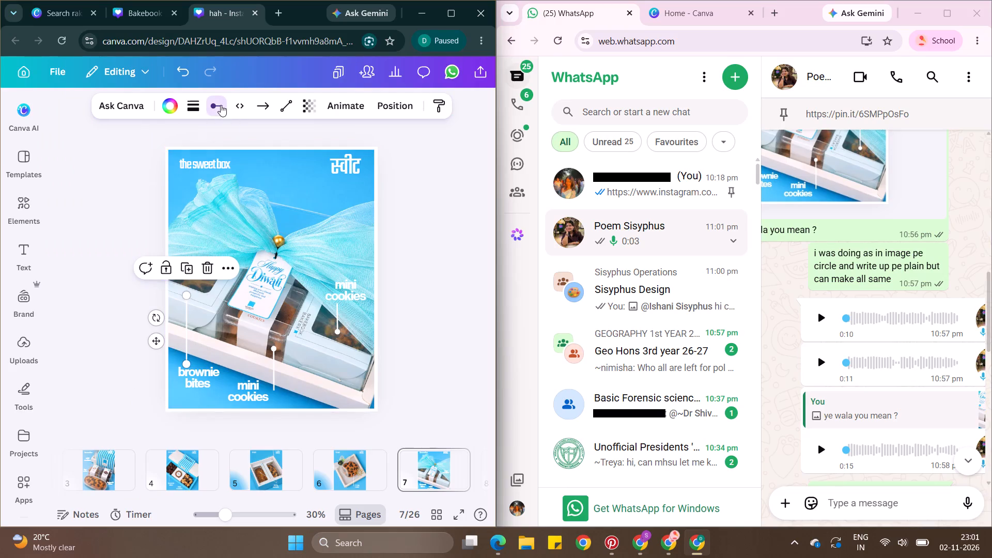
left_click(155, 135)
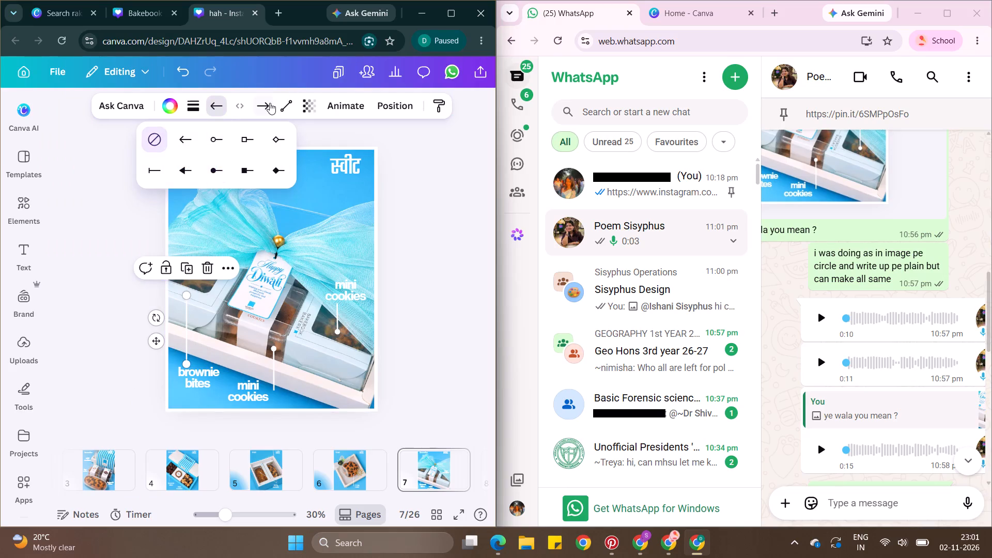
left_click(269, 103)
left_click(262, 169)
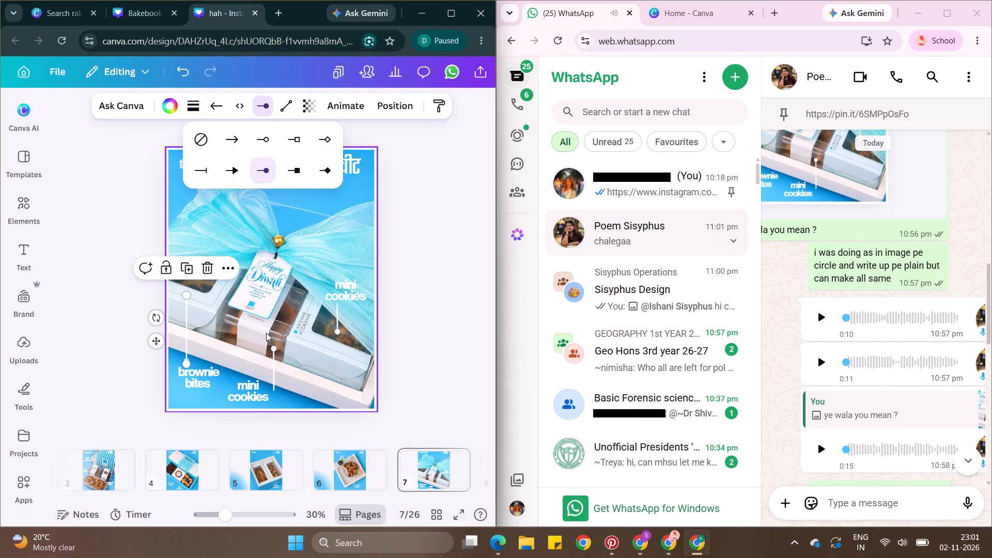
Switch the lower "mini cookies" pointer line's filled-circle end on page 7 to the label side, leaving the product end plain.
left_click(271, 347)
left_click(272, 351)
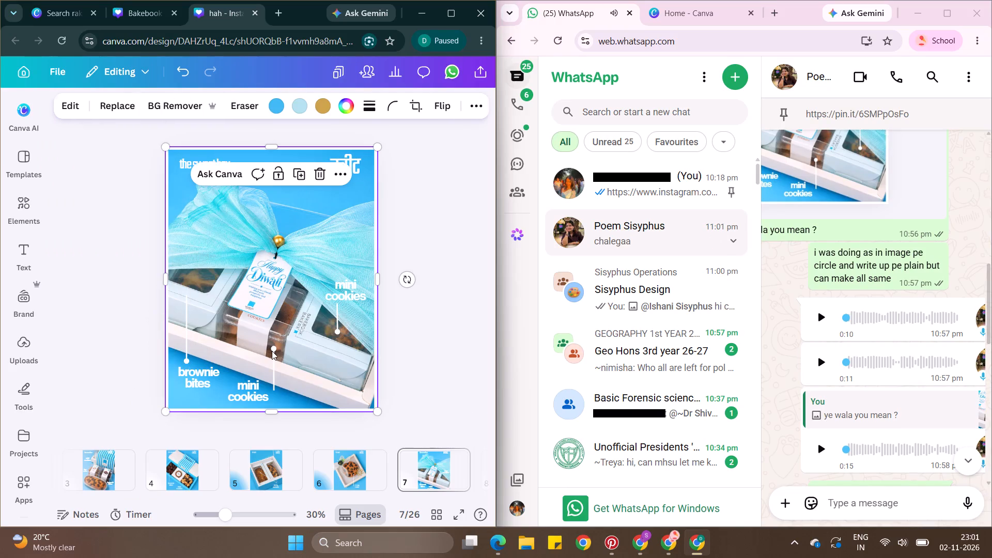
left_click(273, 352)
left_click(219, 103)
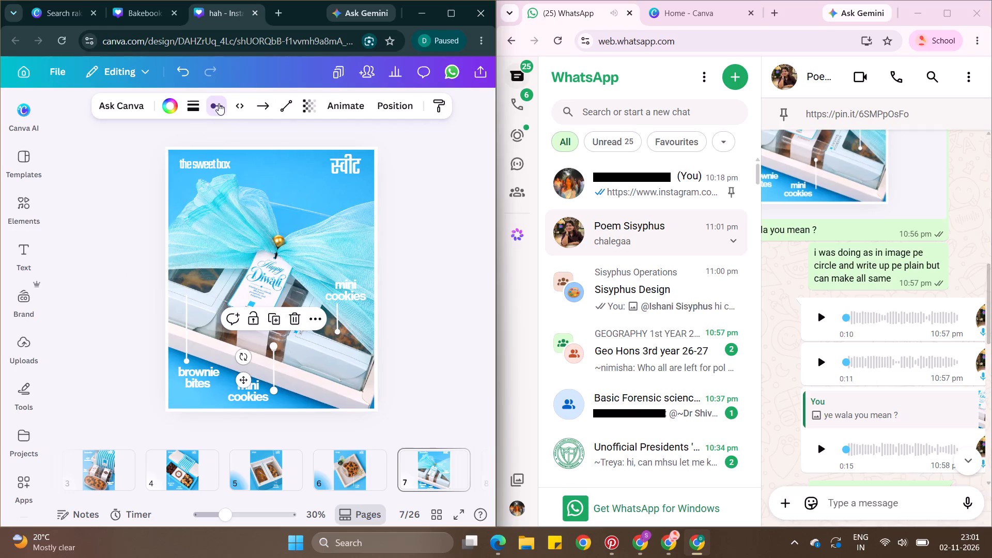
left_click(160, 142)
left_click(265, 113)
left_click(271, 174)
Switch the upper "mini cookies" pointer line's filled-circle end on page 7 to the label side, leaving the product end plain.
left_click(340, 312)
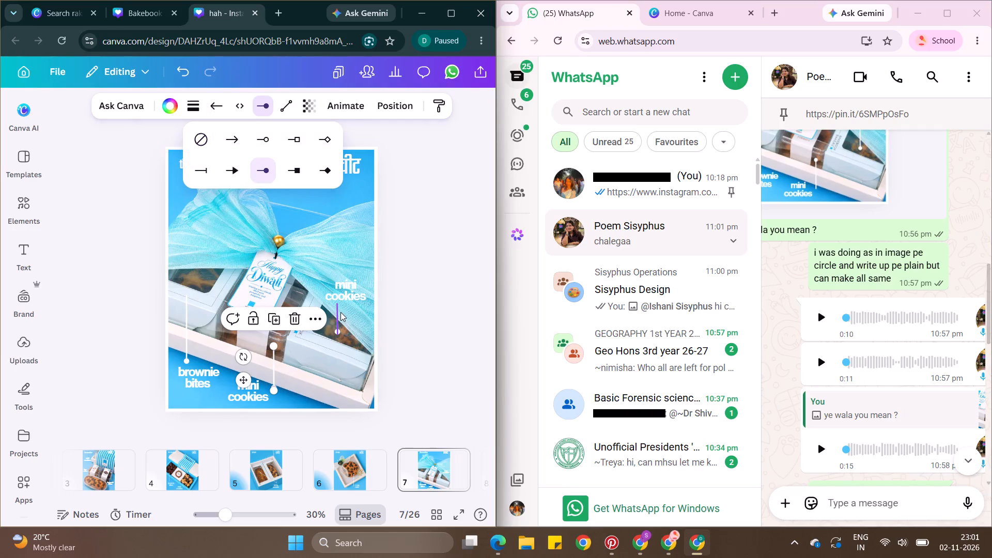
left_click(209, 103)
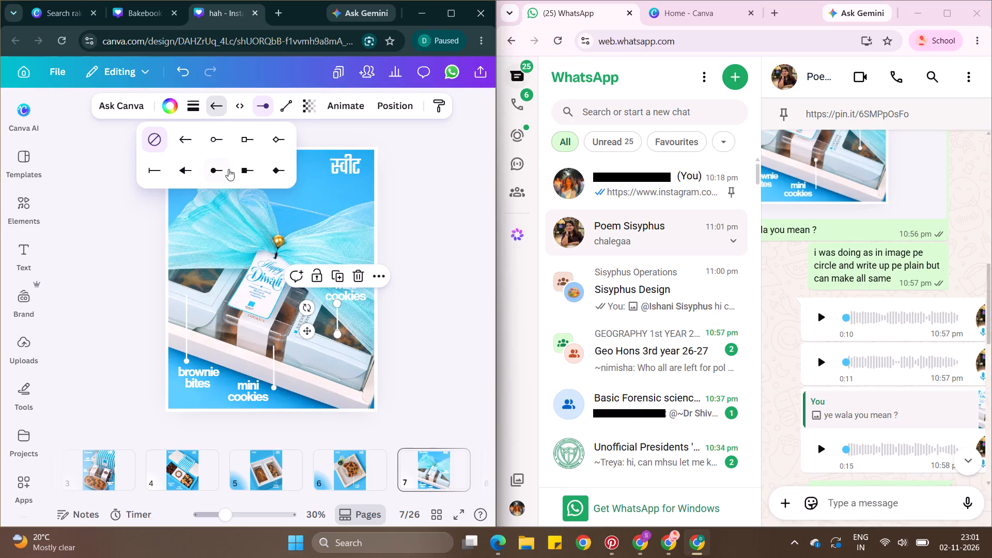
left_click(228, 169)
left_click(271, 100)
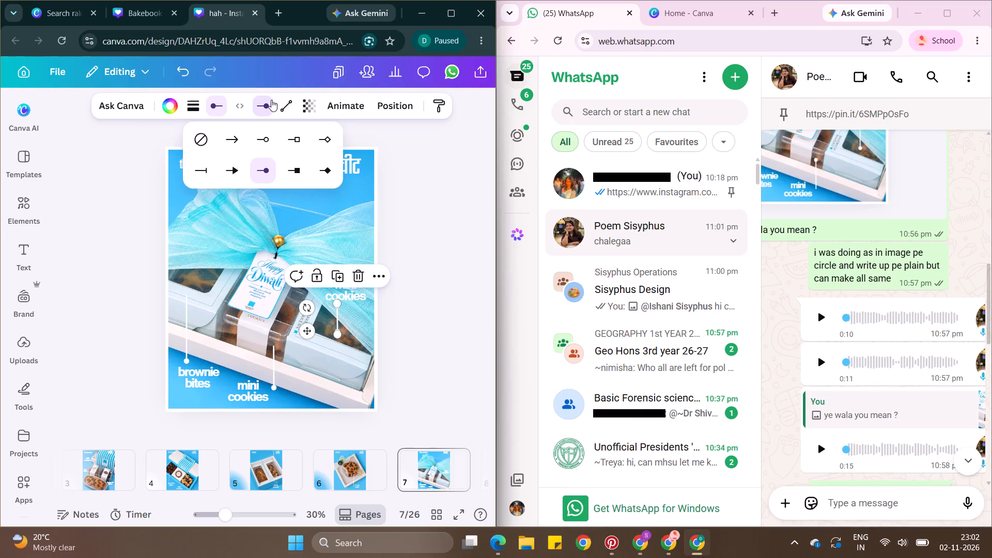
left_click(210, 128)
double_click(396, 314)
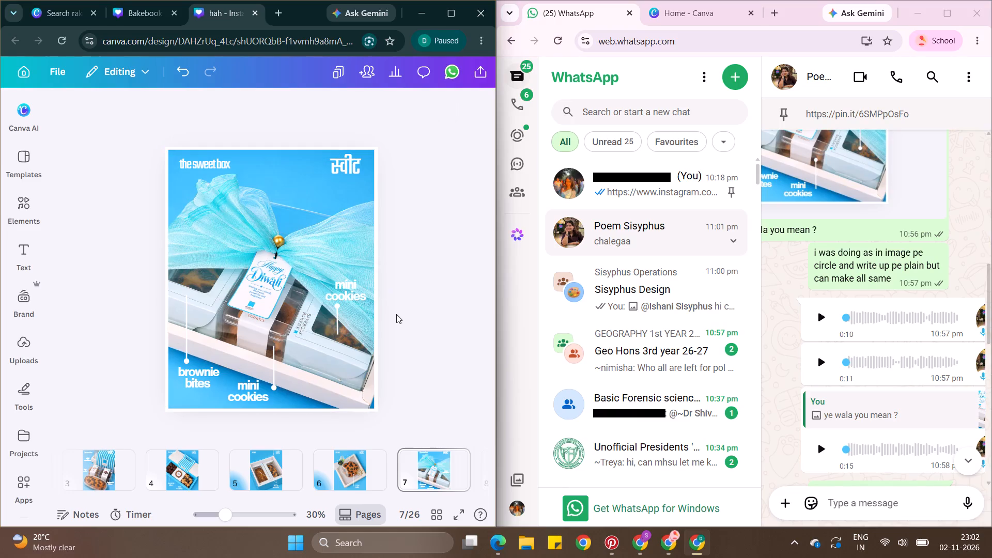
Switch the "mini cookies" pointer line's filled-circle end on page 8 to the label side, leaving the product end plain.
scroll(351, 476, "left", 1)
left_click(371, 474)
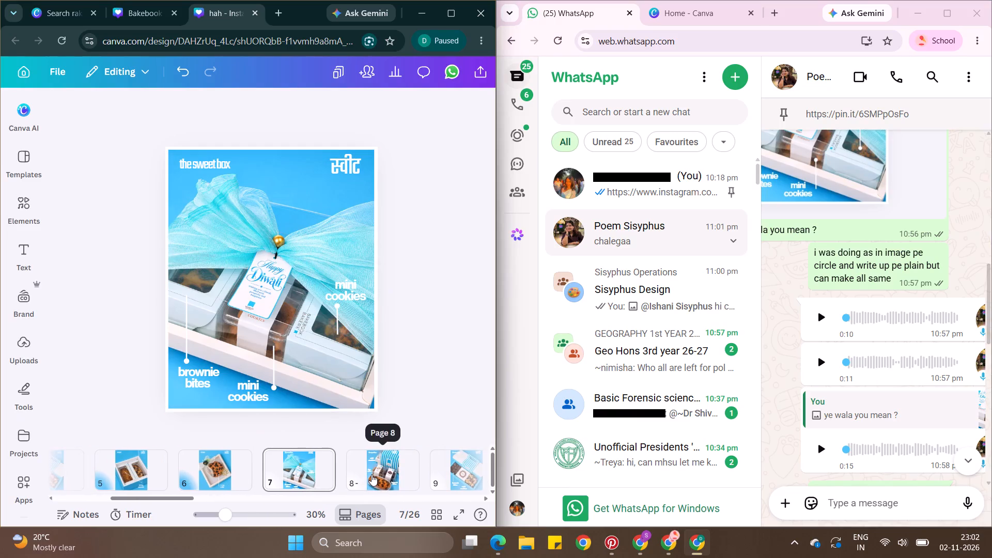
left_click(221, 257)
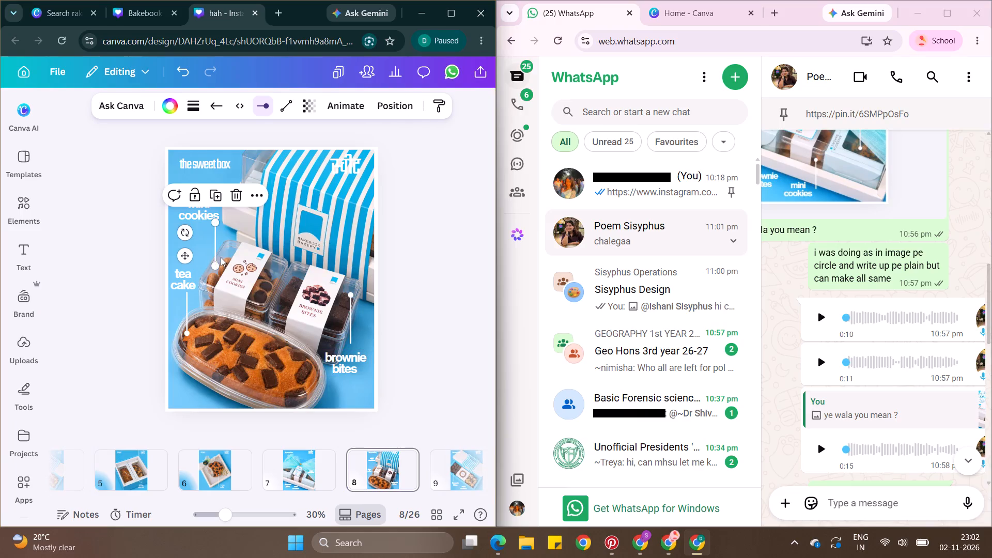
left_click(215, 105)
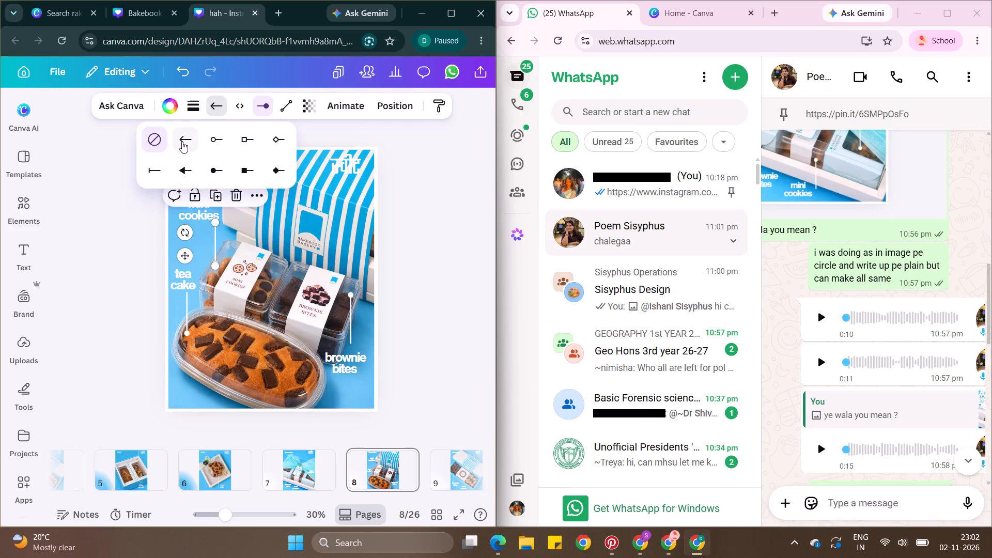
left_click(205, 166)
left_click(265, 105)
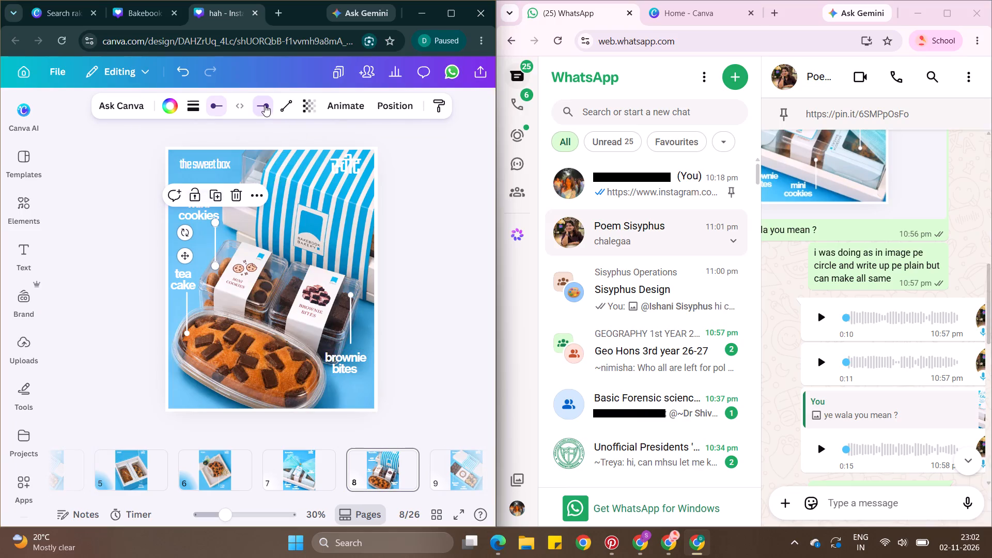
left_click(196, 131)
double_click(105, 262)
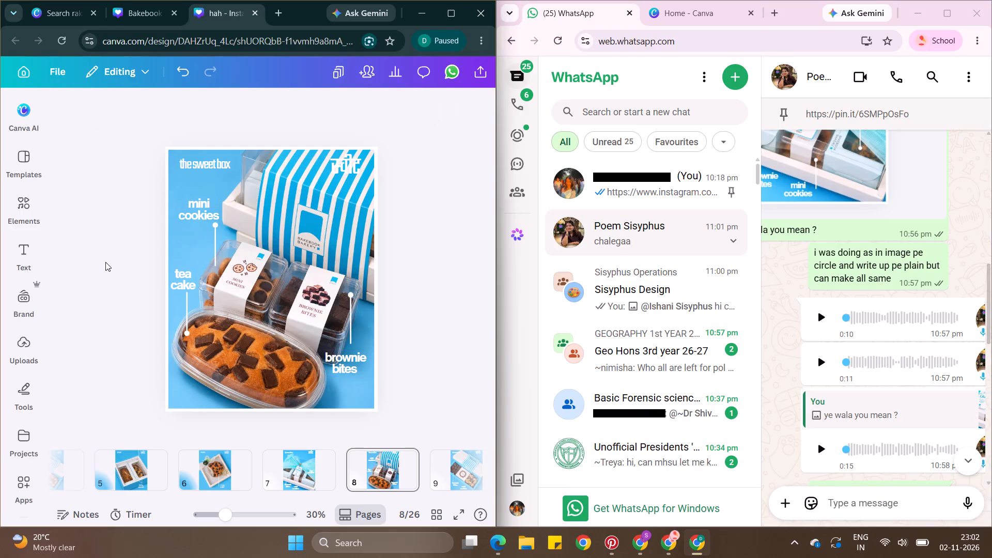
Replace the "tea cake" pointer line on page 8 with a copy of the "mini cookies" line, placed between label and cake.
left_click(216, 255)
key("ctrl+c")
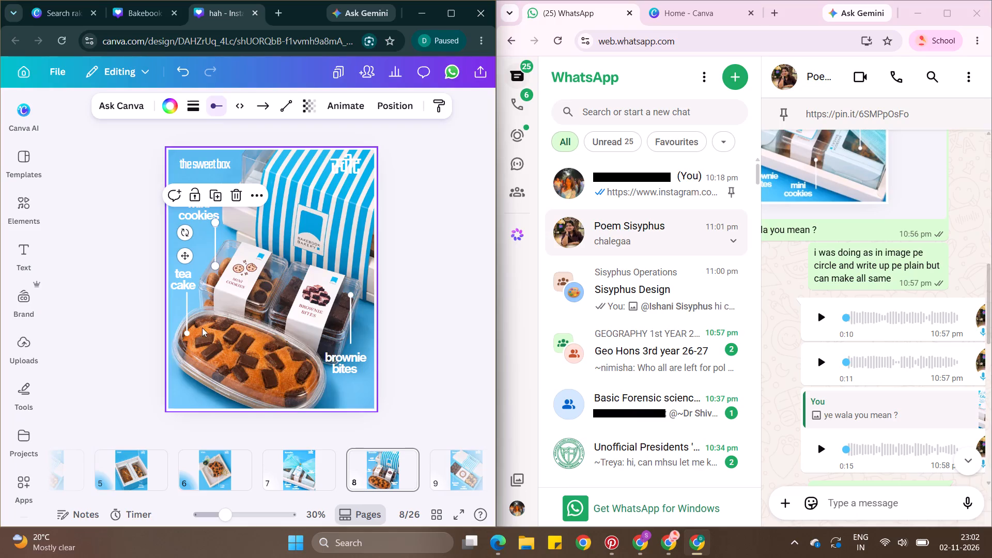
left_click(192, 323)
key("BackSpace")
key("ctrl+v")
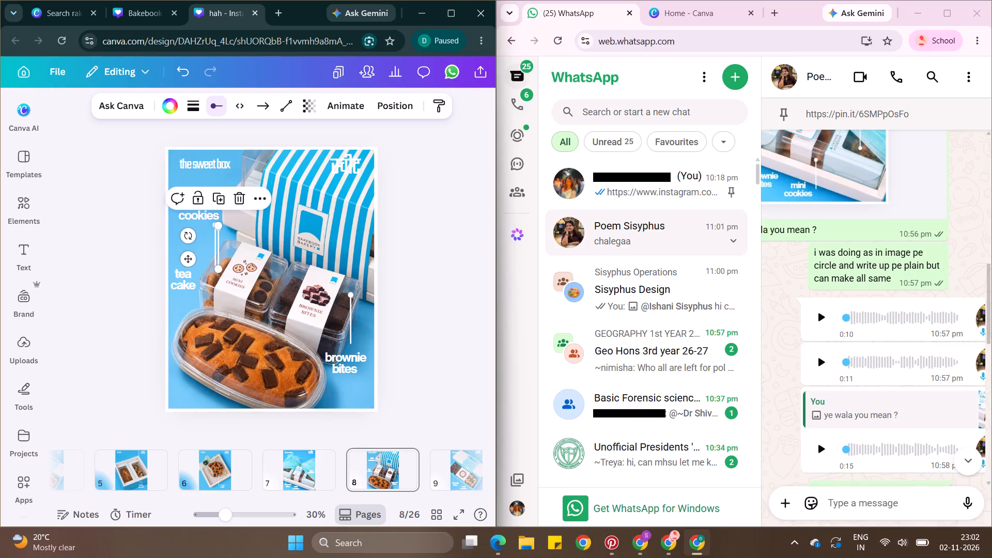
left_click_drag(219, 251, 191, 322)
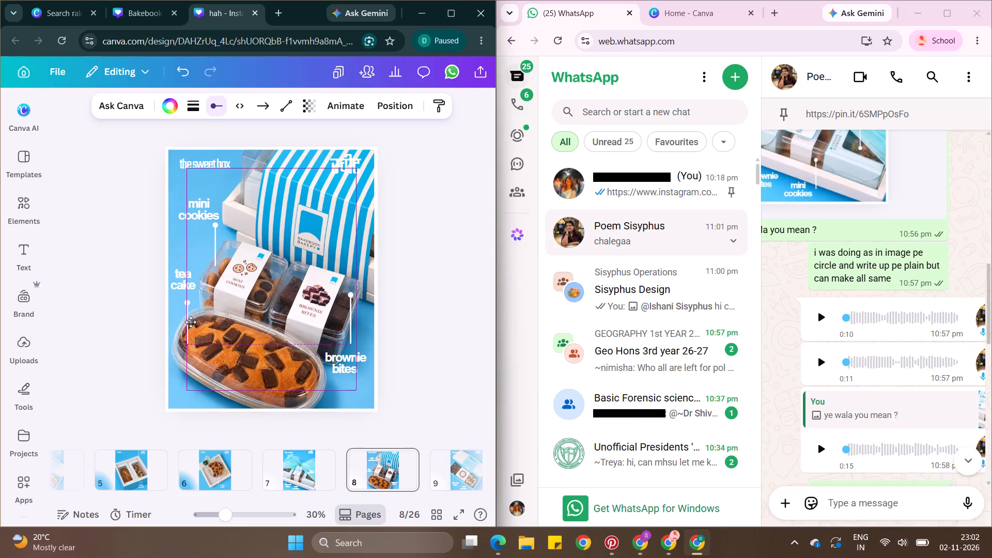
Fine-tune the position of the "tea cake" pointer line between its label and the cake on page 8.
left_click_drag(191, 322, 190, 323)
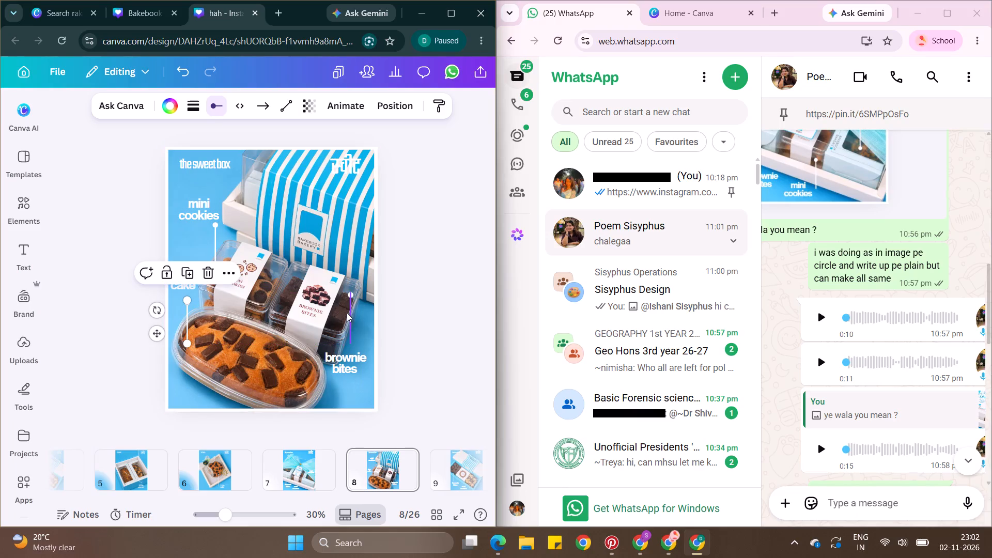
left_click(347, 313)
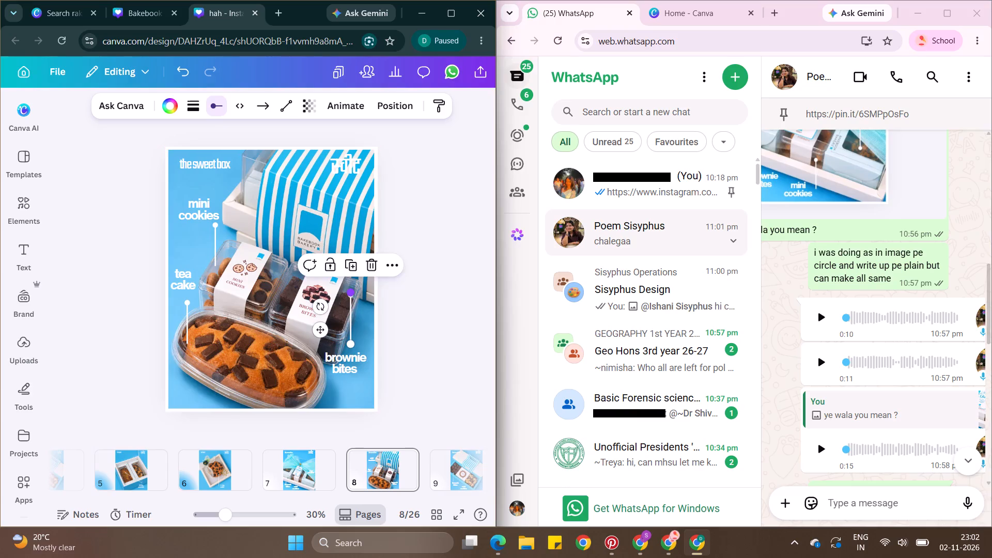
key("BackSpace")
key("ctrl+v")
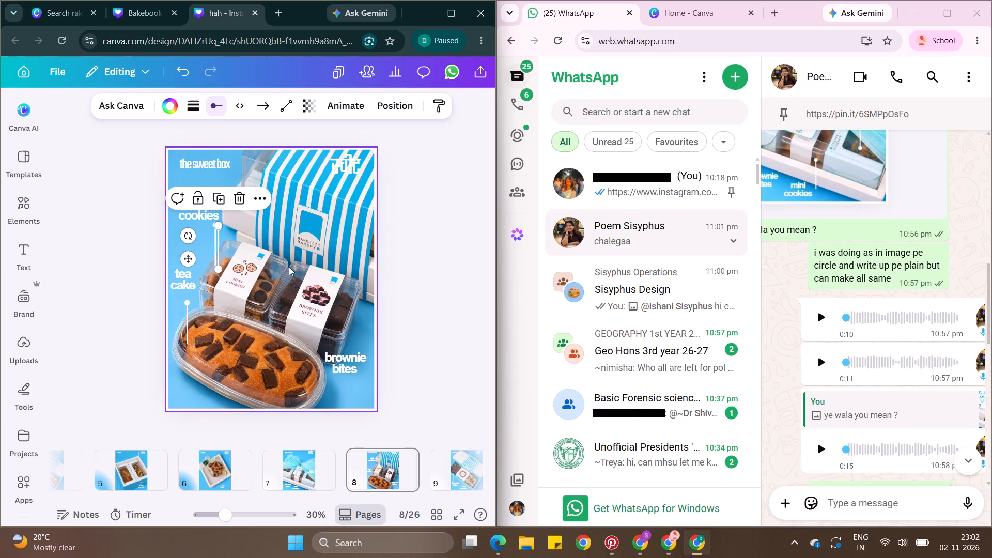
left_click_drag(184, 261, 319, 333)
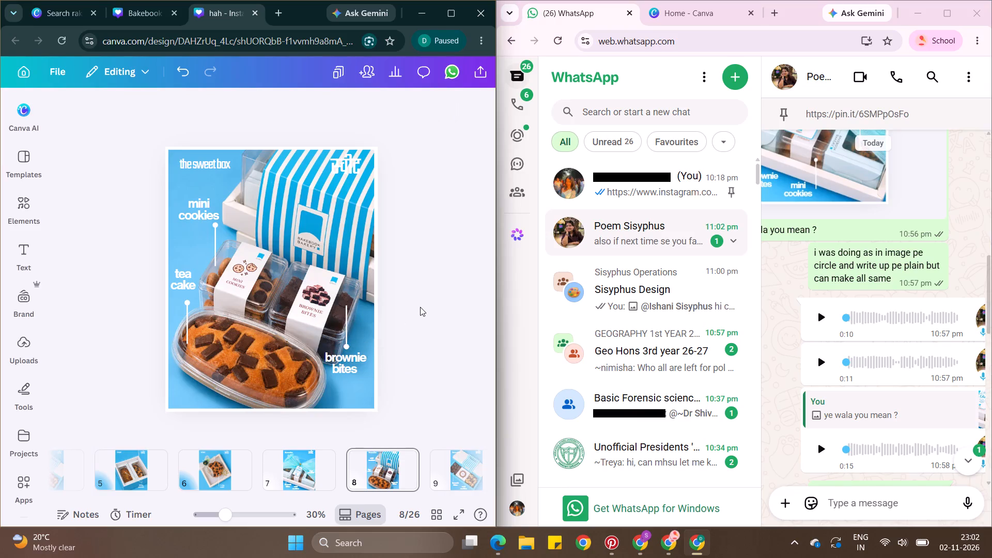
Rotate the "mini cookies" pointer line on page 9 so its filled-circle end sits at the label instead of the cookies.
scroll(386, 454, "left", 1)
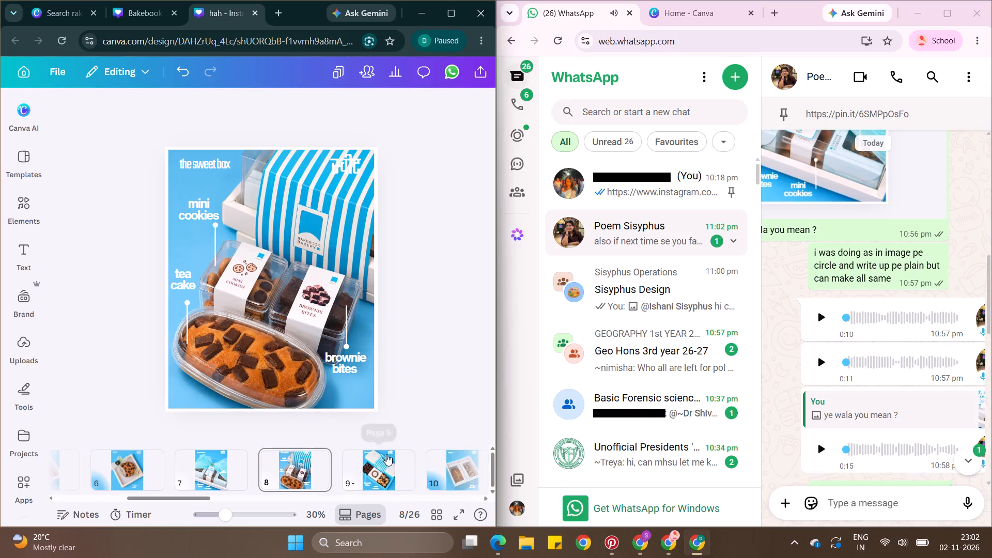
left_click(382, 467)
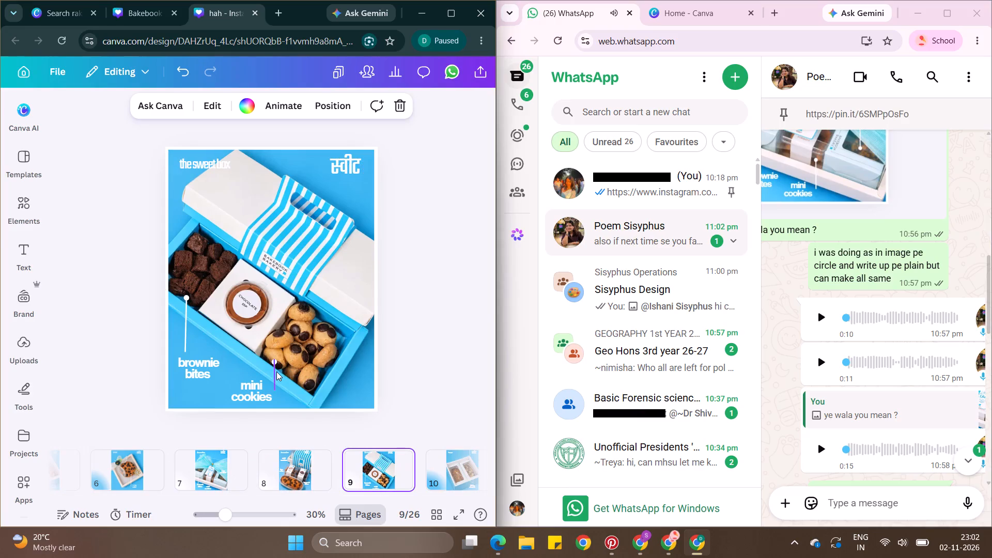
left_click(276, 370)
left_click_drag(240, 362, 261, 403)
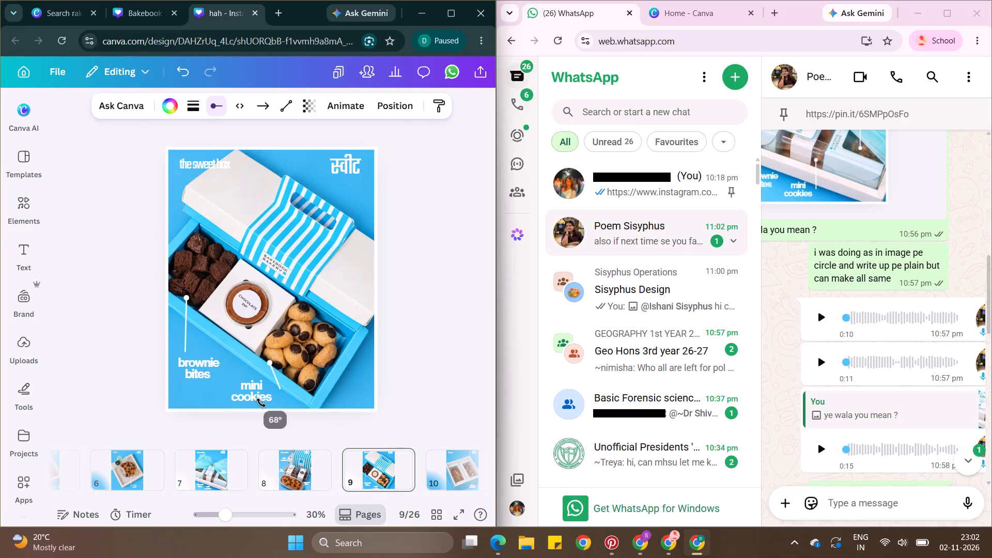
left_click_drag(261, 403, 312, 378)
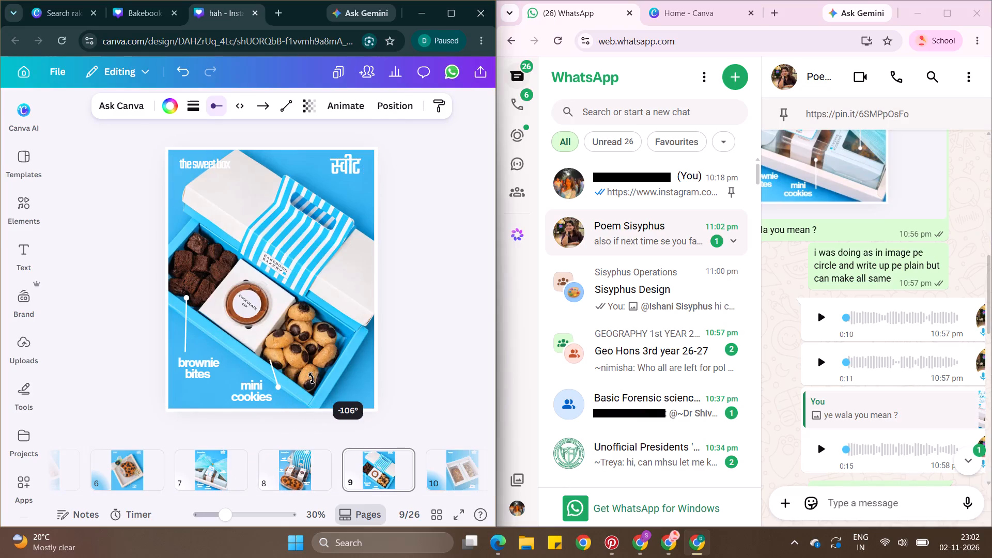
Rotate the "mini cookies" pointer line on page 9 to vertical, with its dotted end beside the label.
left_click_drag(312, 378, 307, 390)
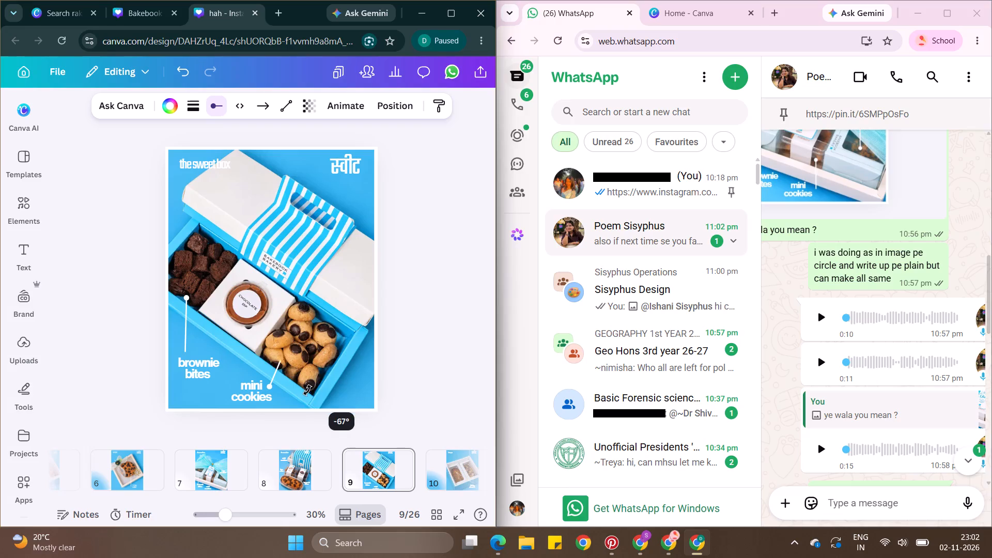
left_click_drag(307, 390, 311, 389)
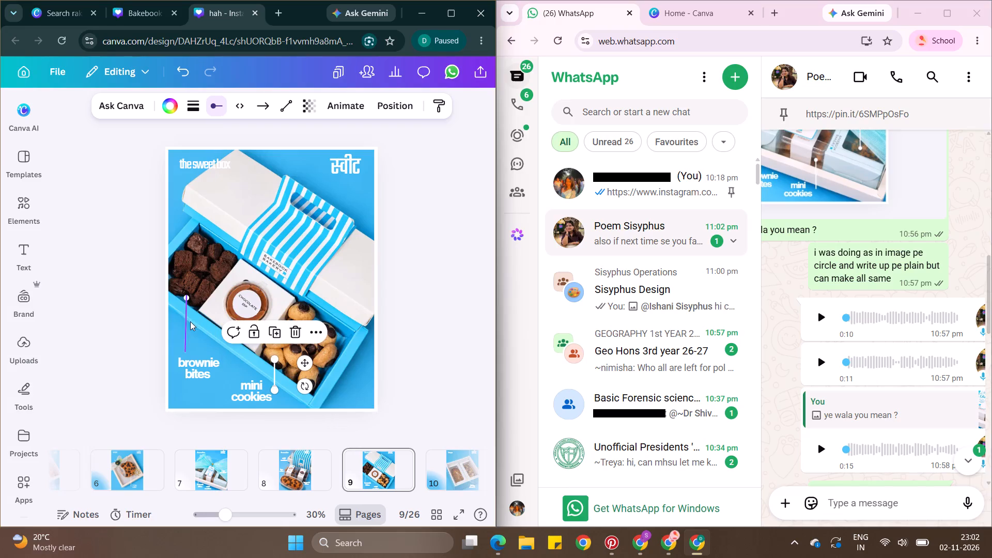
Rotate the "brownie bites" pointer line on page 9 to vertical, with its dotted end at the label.
left_click(190, 321)
left_click_drag(150, 311, 215, 361)
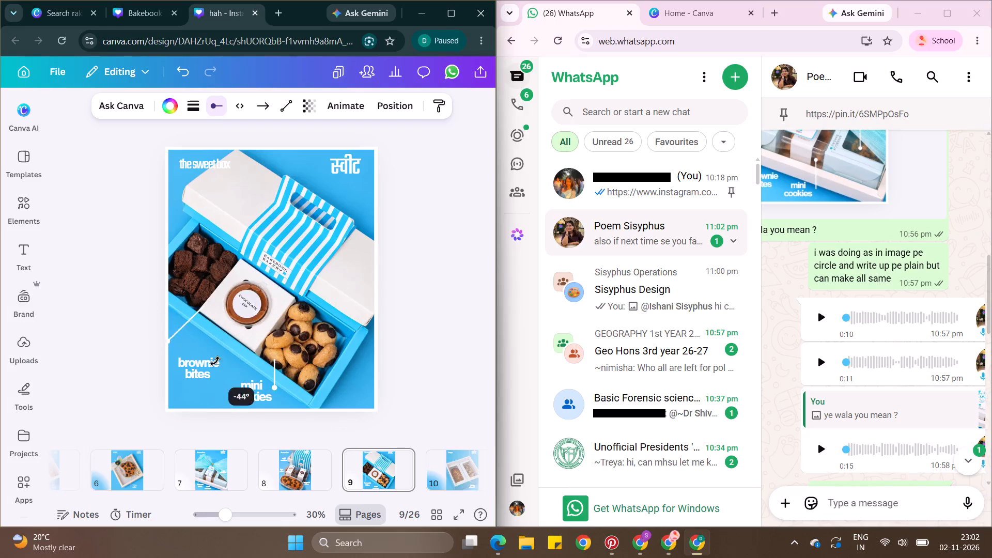
left_click_drag(215, 361, 239, 339)
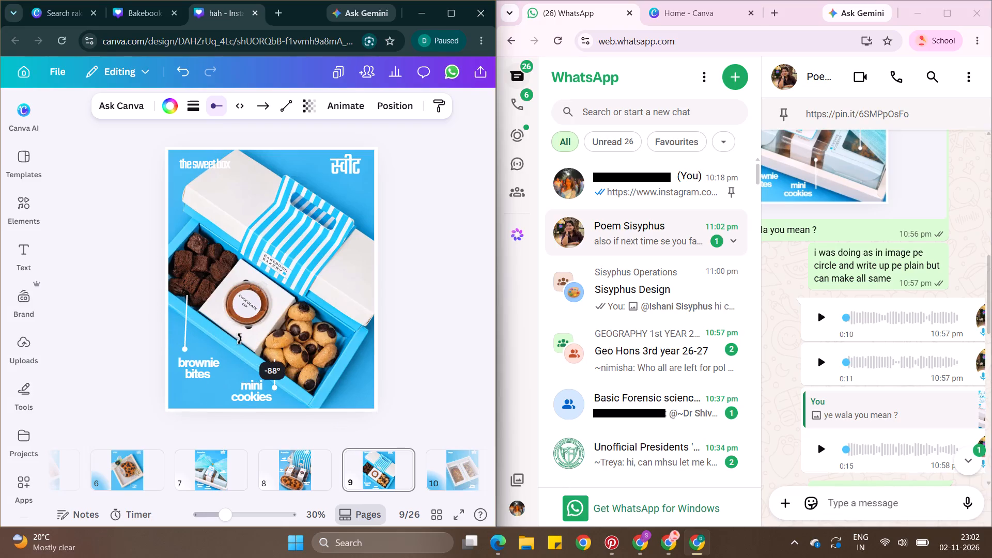
left_click_drag(239, 339, 238, 336)
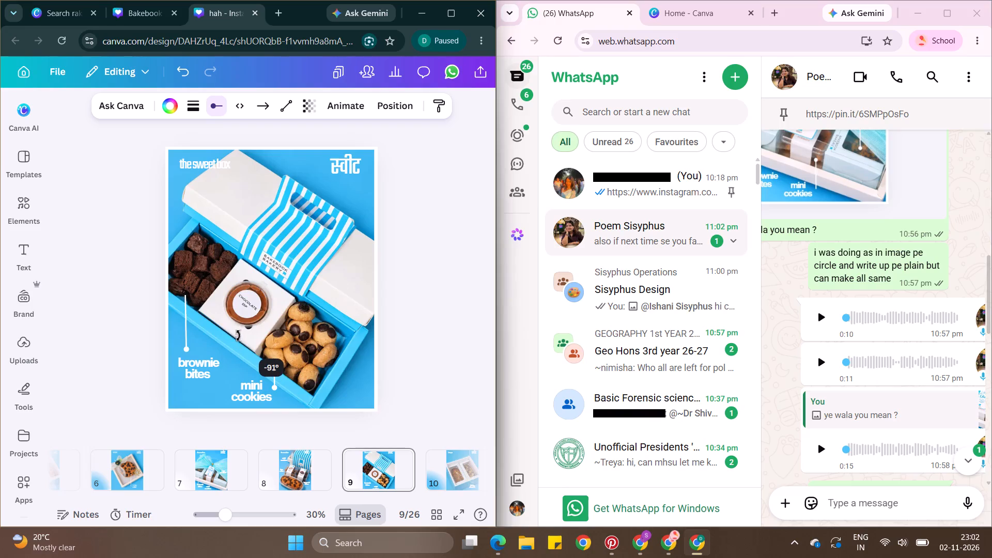
left_click_drag(238, 336, 238, 336)
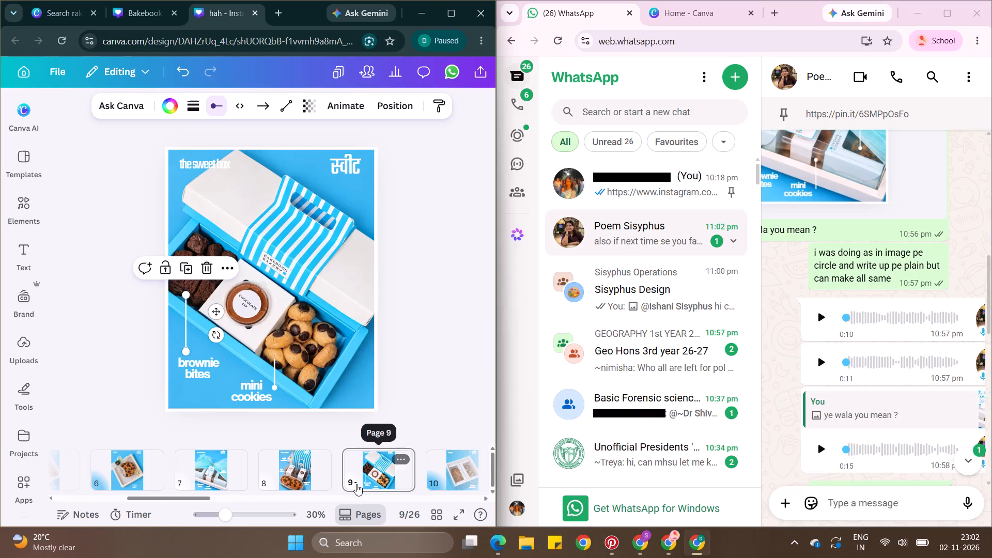
Rotate the vertical "300g sleeves" pointer line on page 10 half a turn so its dotted end sits at the label.
scroll(357, 484, "left", 1)
left_click(335, 473)
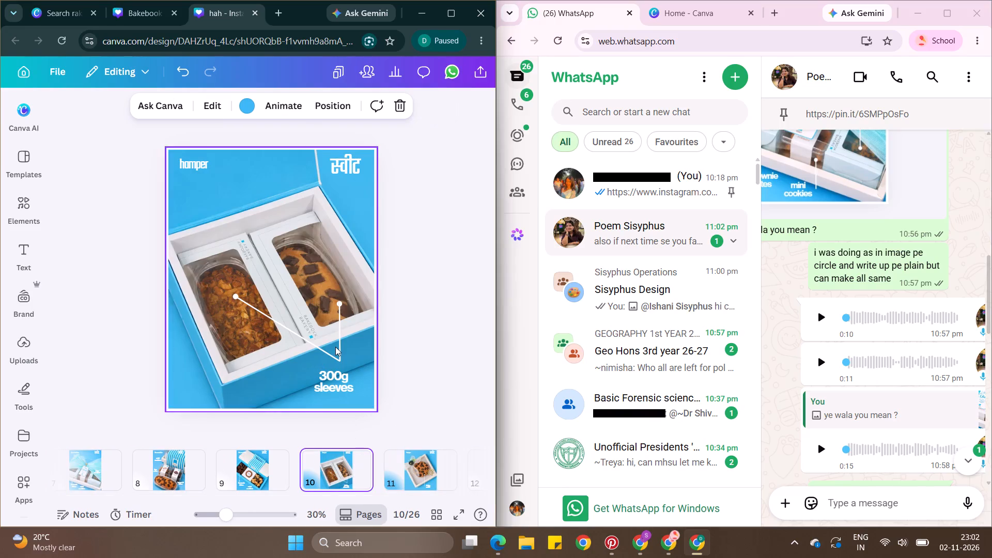
left_click(337, 309)
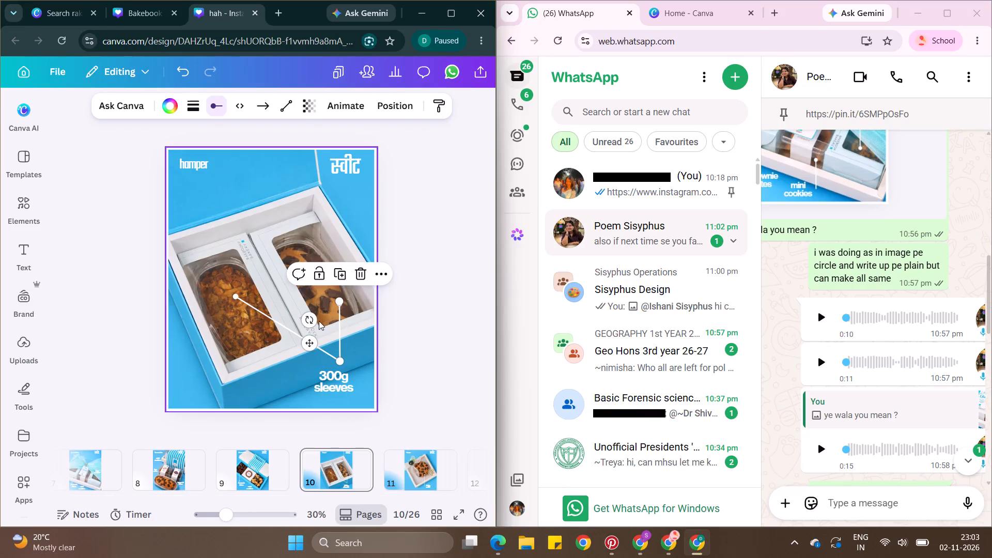
left_click_drag(308, 317, 317, 332)
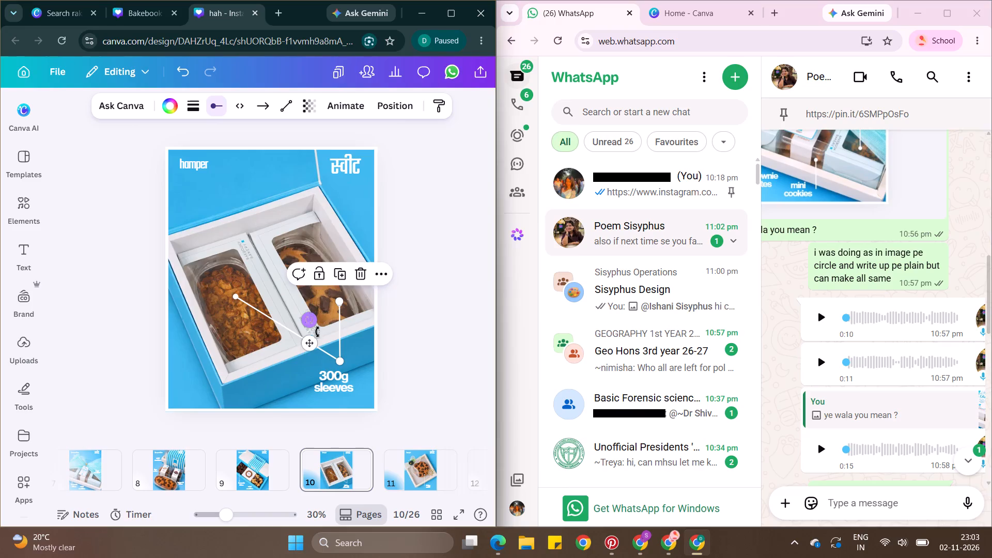
left_click_drag(317, 332, 371, 329)
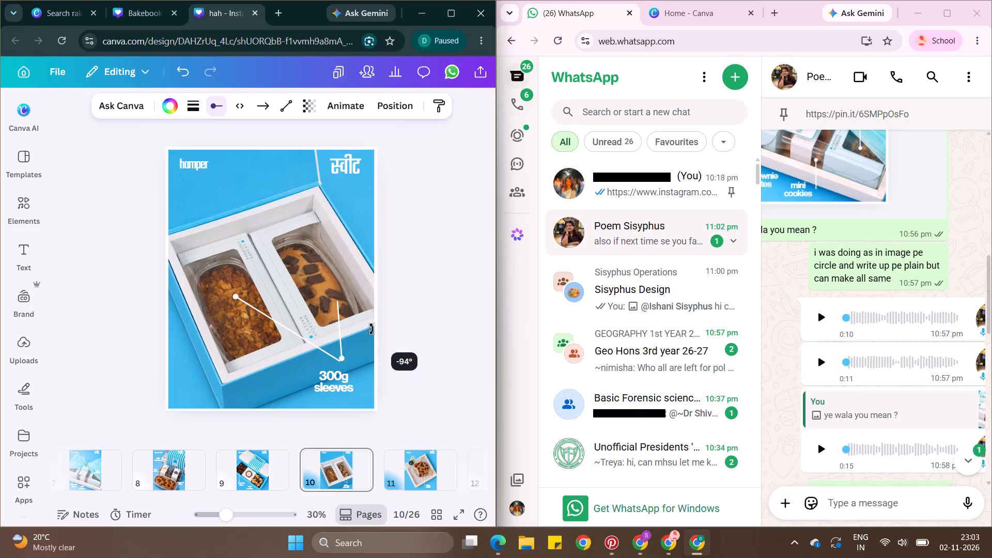
left_click_drag(371, 329, 374, 332)
Rotate the diagonal "300g sleeves" pointer line on page 10 to -150° so its dotted end sits at the label.
left_click(240, 296)
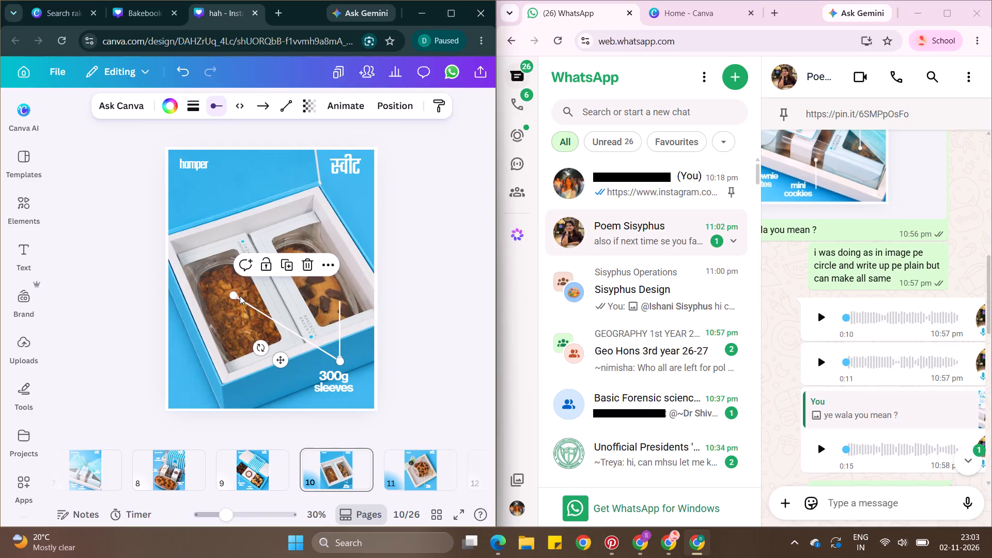
left_click_drag(260, 347, 394, 289)
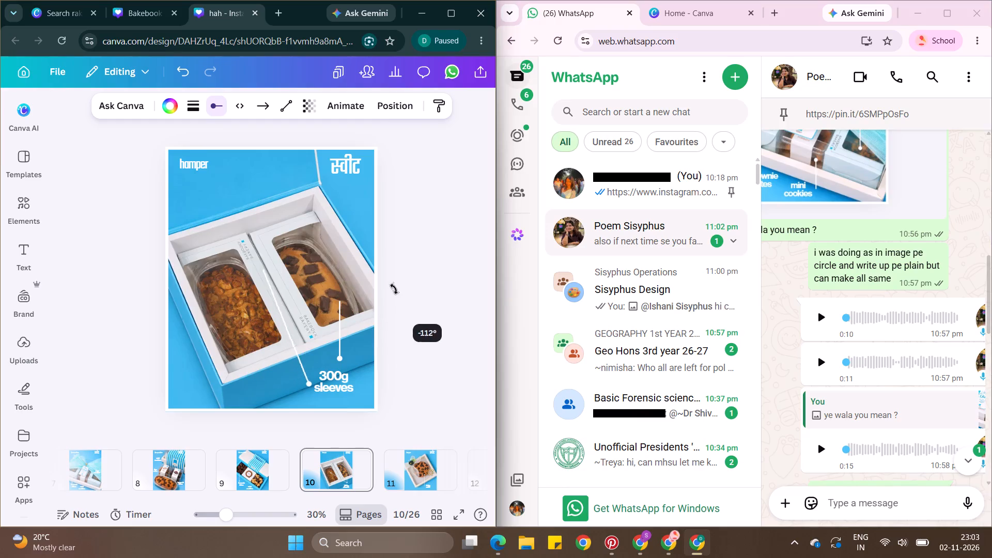
left_click_drag(394, 289, 377, 203)
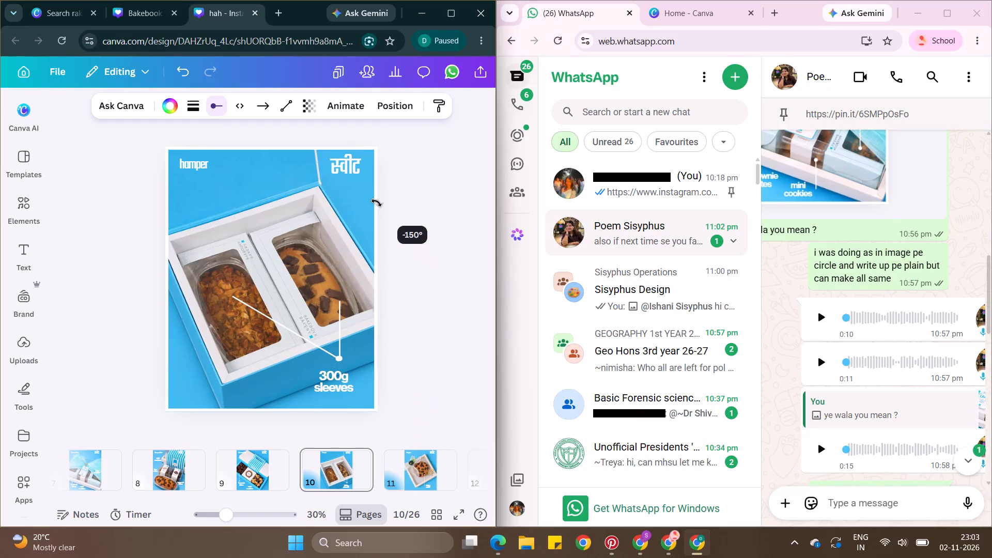
left_click_drag(377, 203, 374, 206)
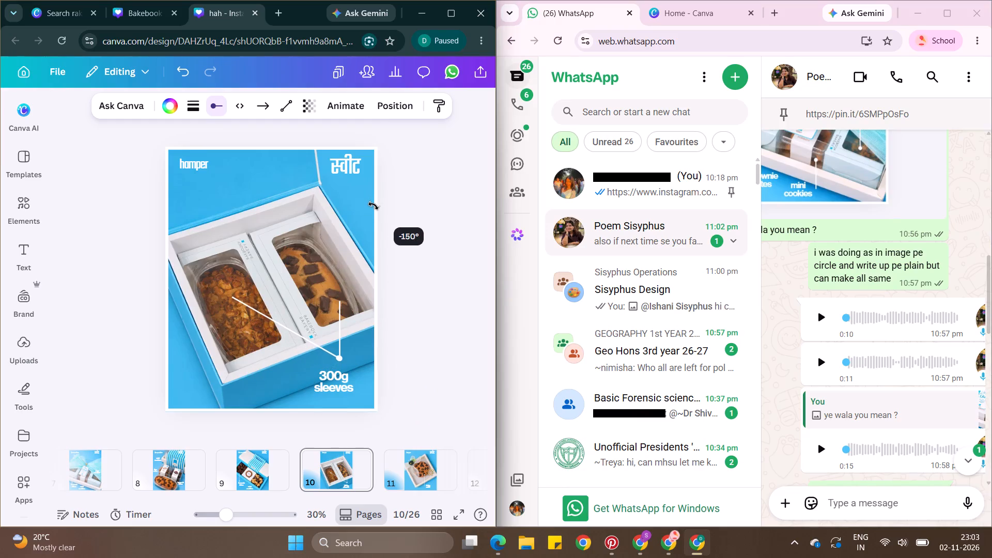
left_click_drag(374, 206, 374, 205)
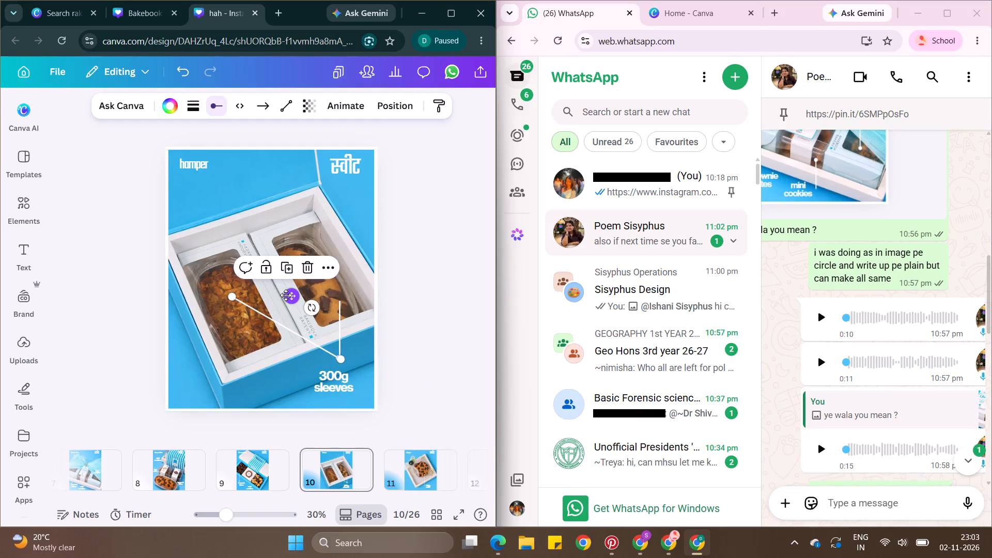
left_click(290, 295)
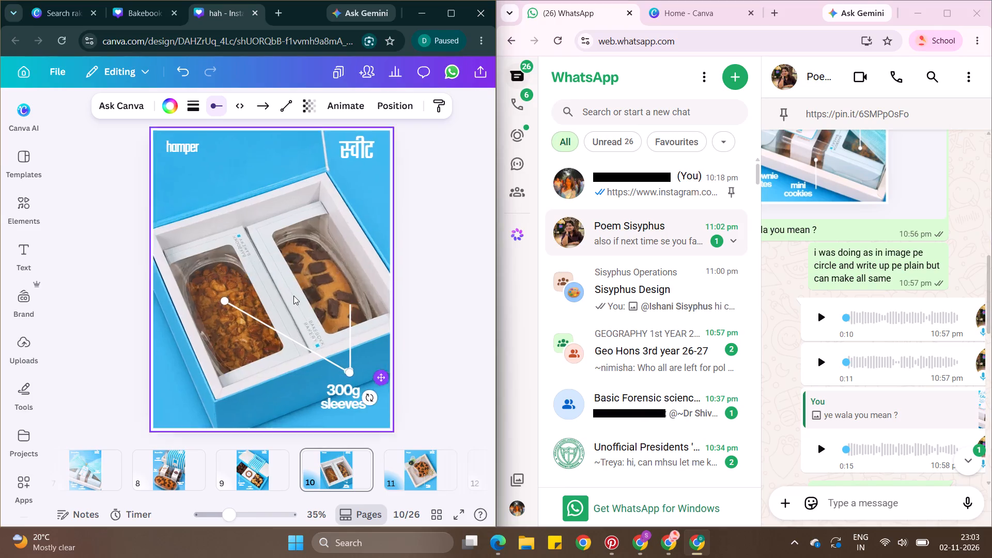
Move the diagonal "300g sleeves" pointer line's dotted end on page 10 onto the vertical line's dot, at about -152°.
scroll(293, 296, "down", 1)
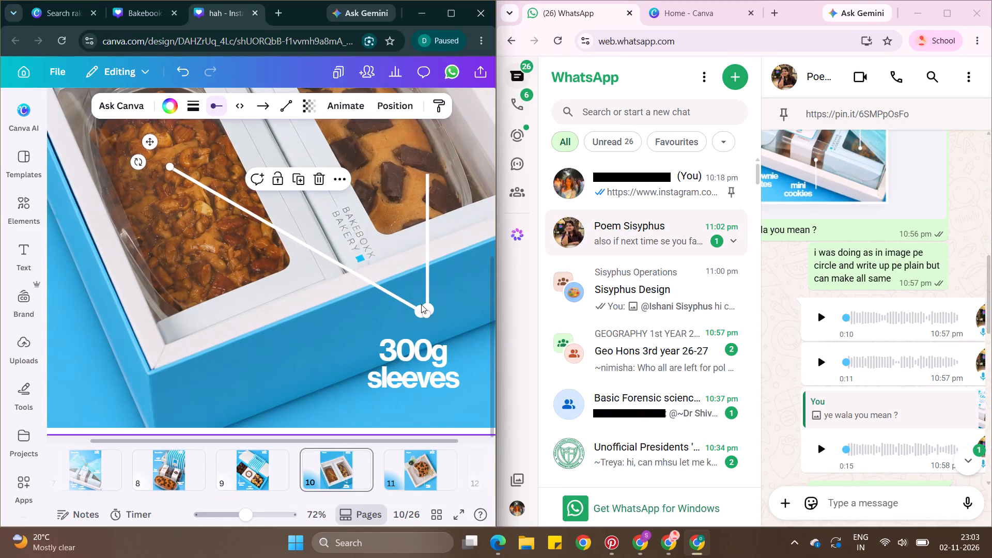
left_click_drag(422, 314, 429, 307)
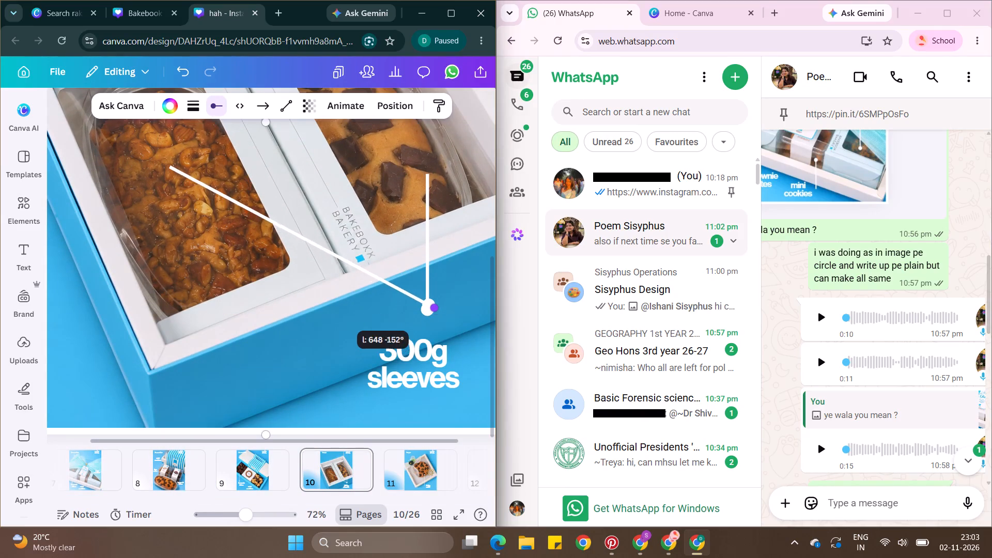
left_click_drag(429, 307, 428, 310)
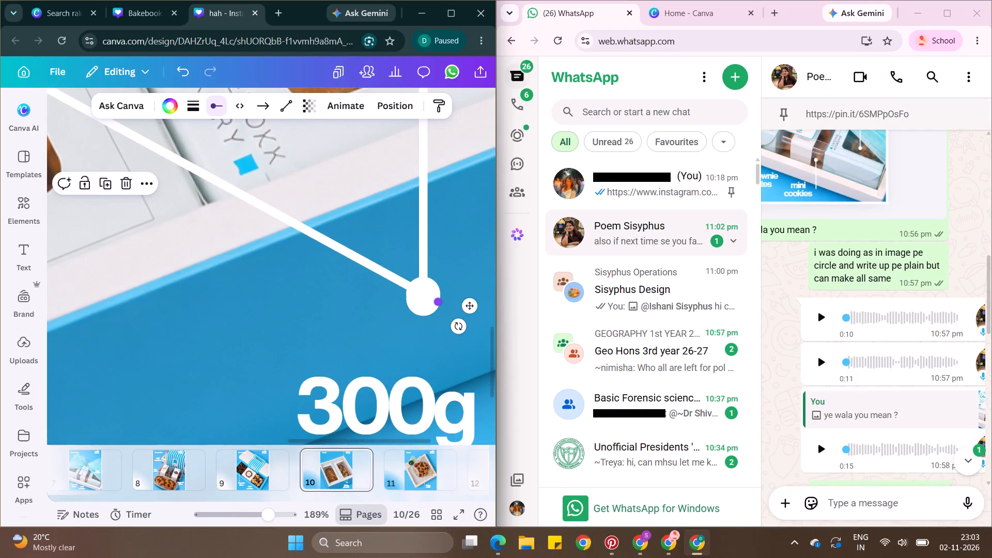
left_click(438, 301)
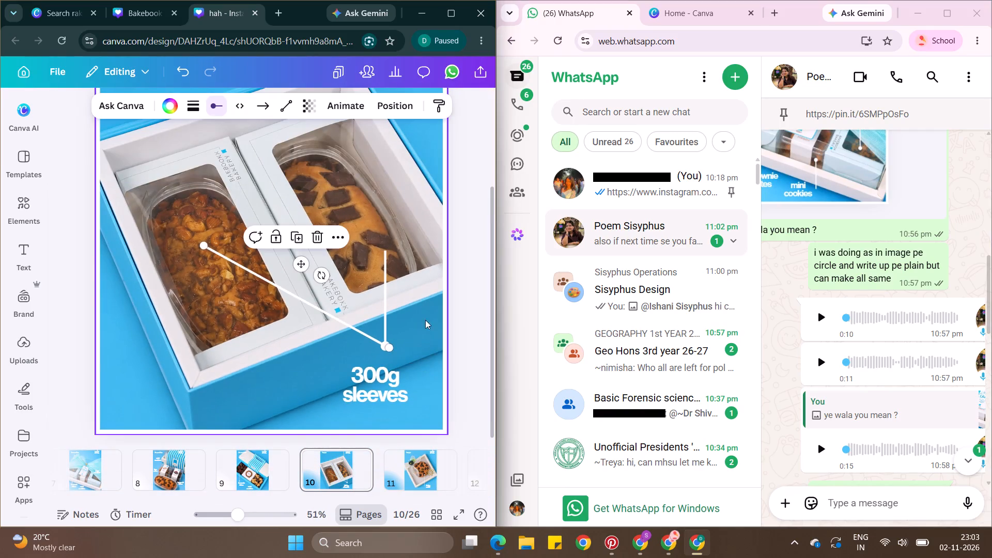
left_click(441, 285)
left_click(472, 288)
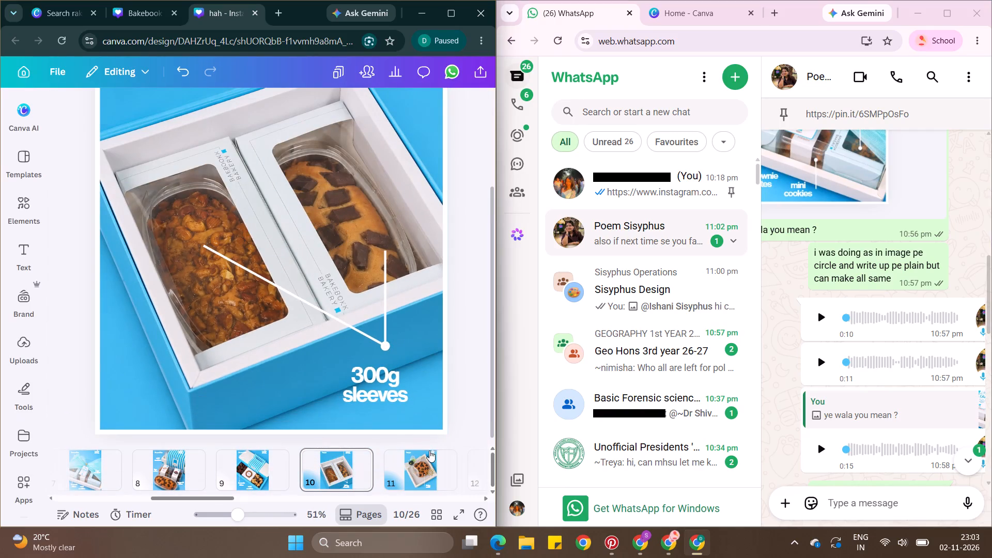
Add a filled round dot to the label end of page 11's "½ kg cake" pointer line and open its line-start style options.
left_click(422, 457)
left_click(309, 324)
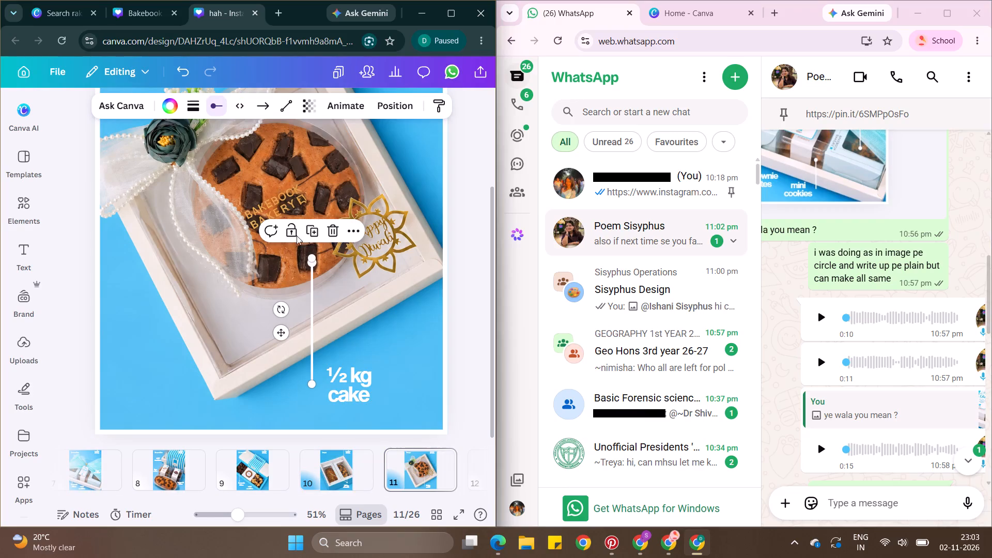
left_click(270, 97)
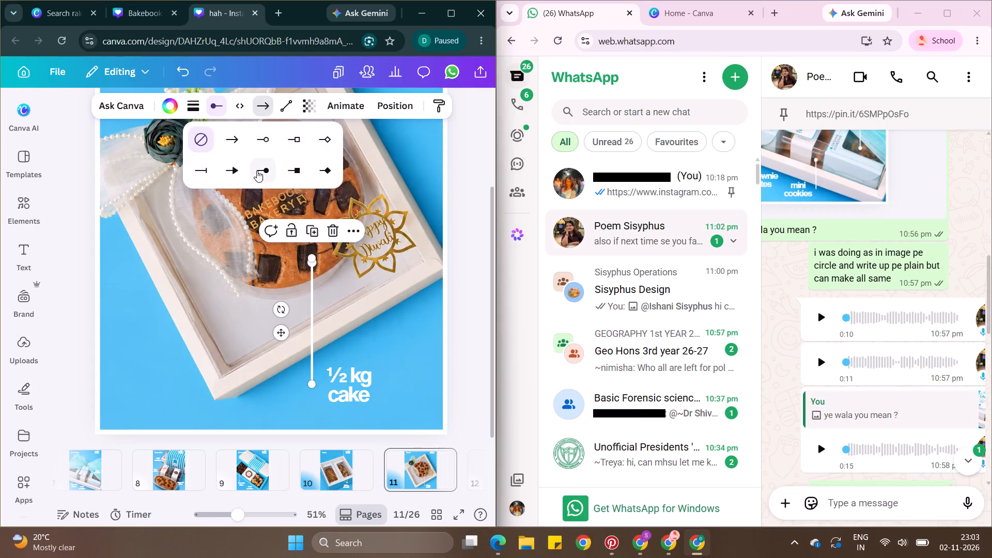
left_click(257, 171)
left_click(221, 107)
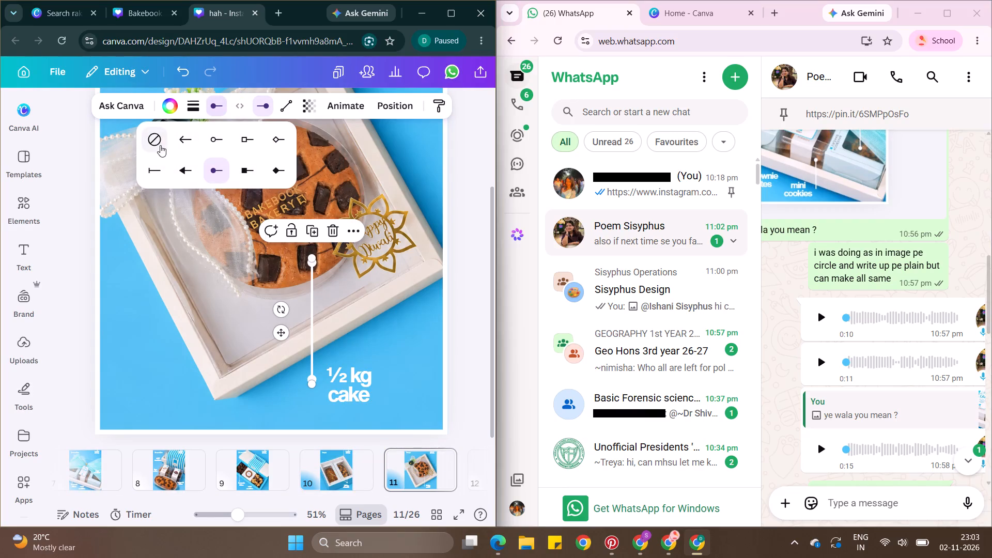
Remove the filled dot from the cake end of page 11's "½ kg cake" pointer line by setting its line start to none.
left_click(160, 145)
left_click(78, 240)
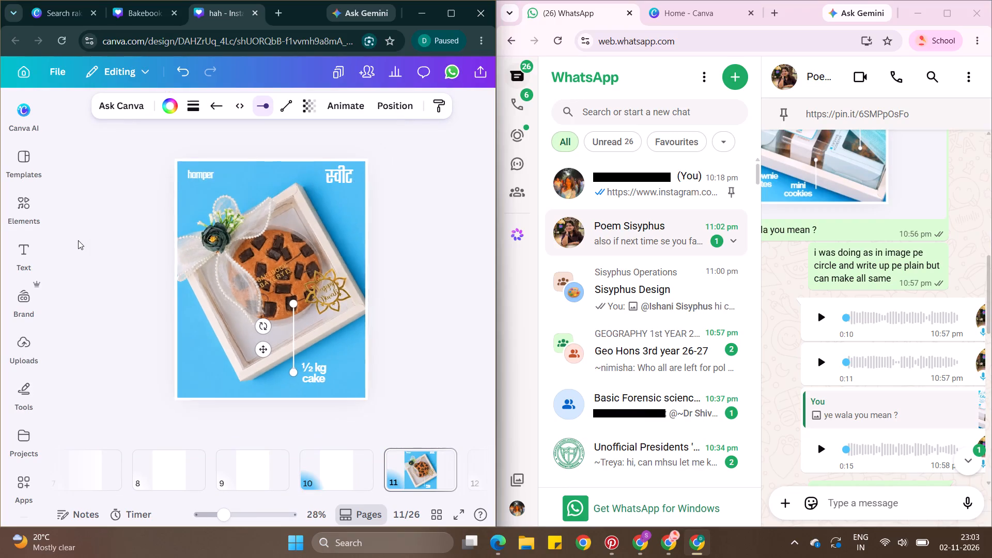
double_click(374, 243)
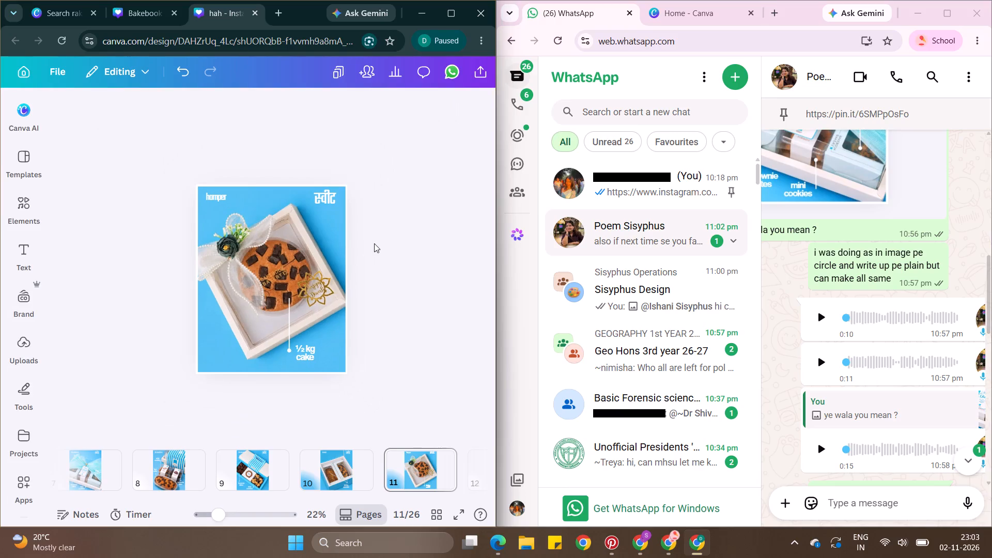